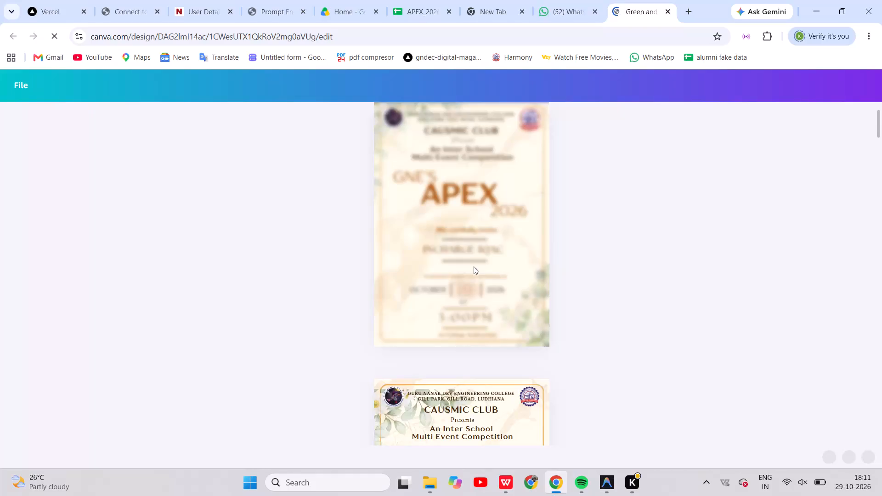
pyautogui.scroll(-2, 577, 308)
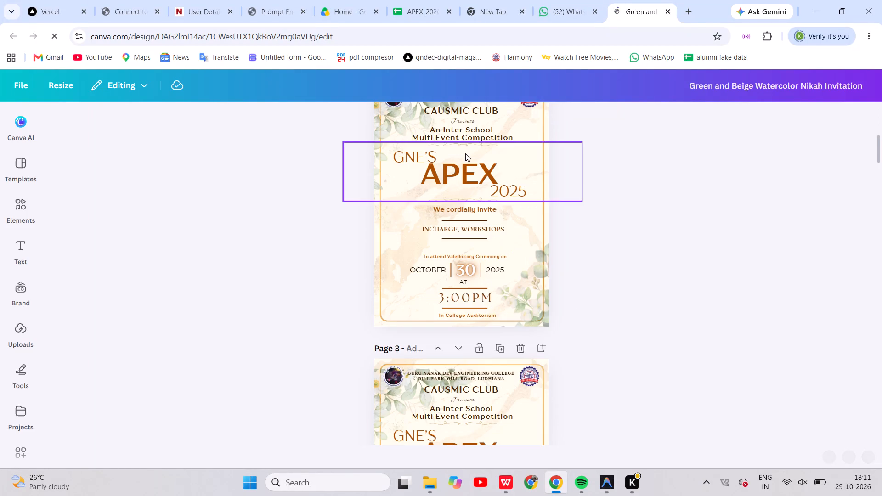
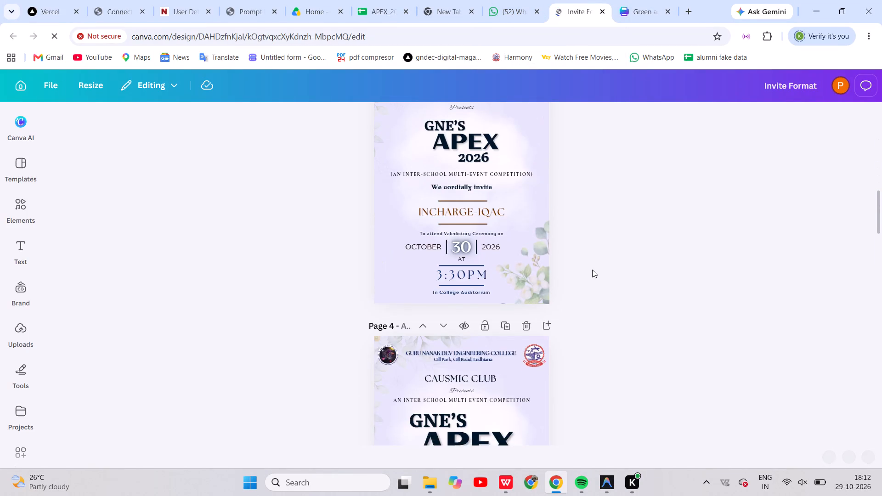
# Look through the invitation page variants around pages 4 to 6 of the Invite Format design.
pyautogui.scroll(-2, 592, 270)
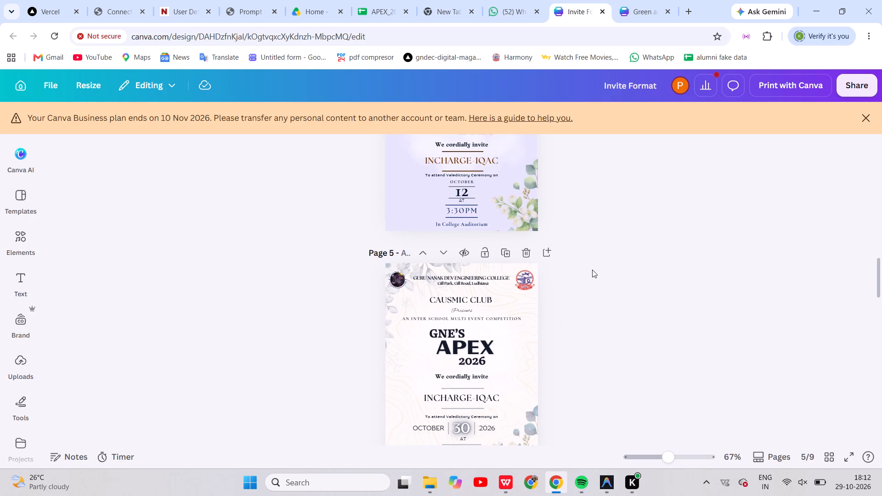
pyautogui.scroll(-4, 592, 270)
pyautogui.scroll(1, 592, 270)
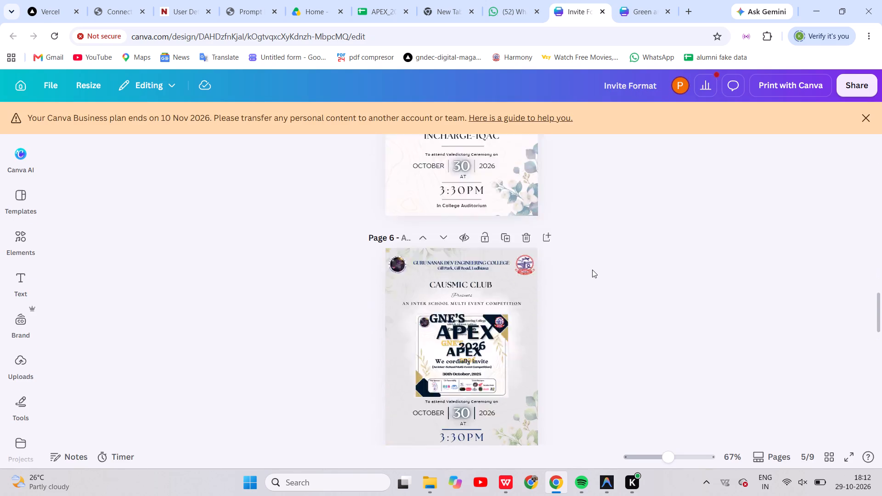
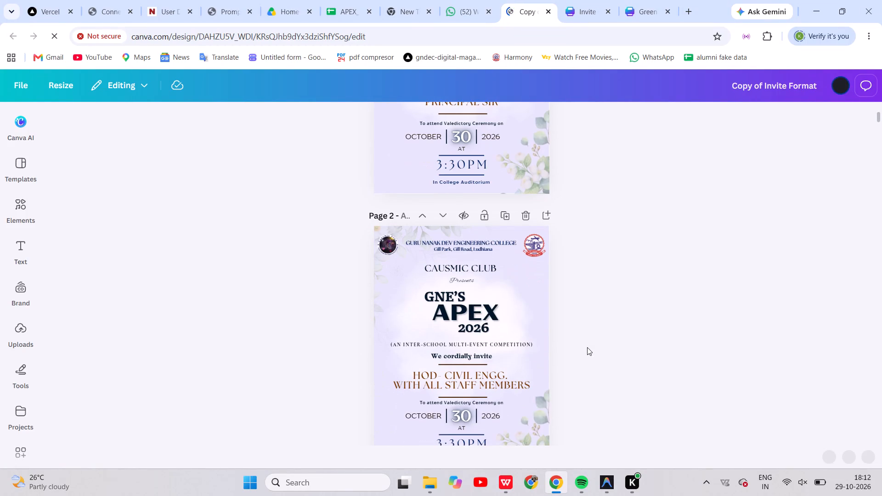
# Look through the department head and dean invitation pages of the Copy of Invite Format design, up to about page 12.
pyautogui.scroll(-4, 587, 347)
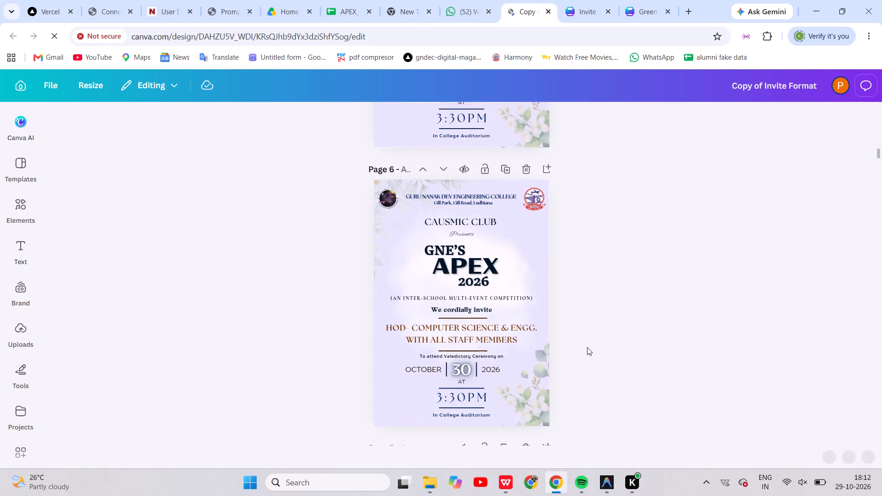
pyautogui.scroll(-4, 587, 347)
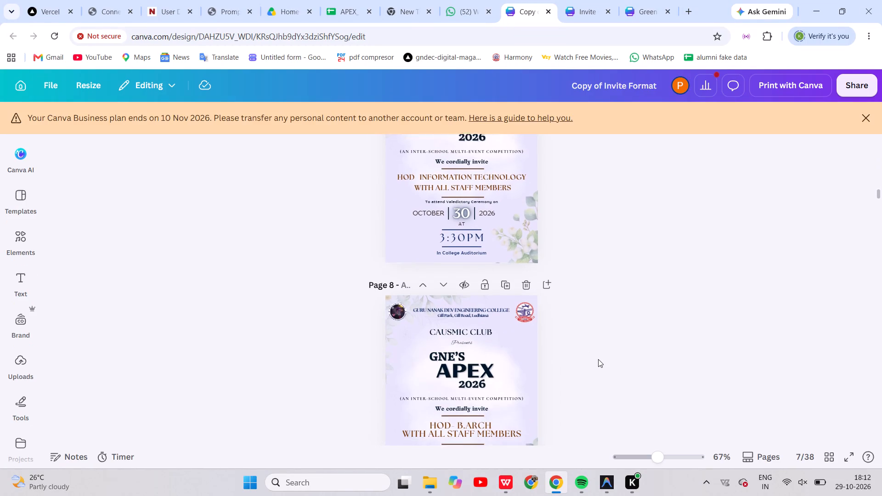
pyautogui.scroll(-3, 598, 359)
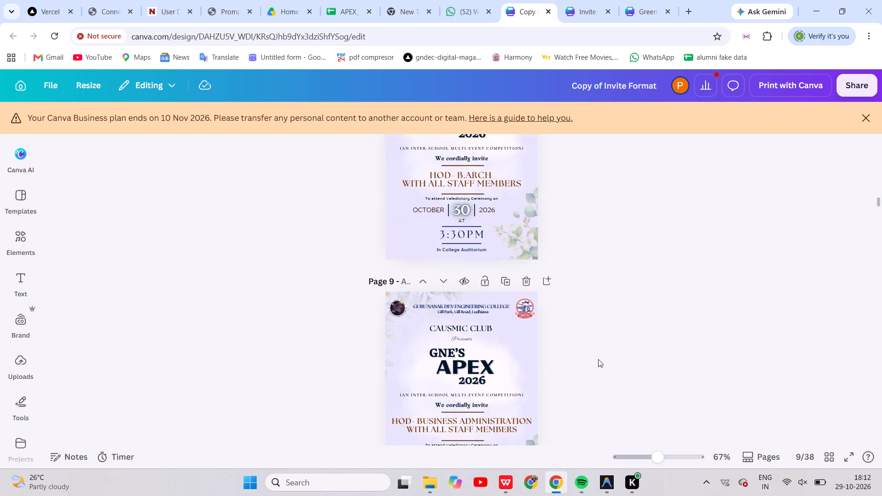
pyautogui.scroll(-5, 598, 359)
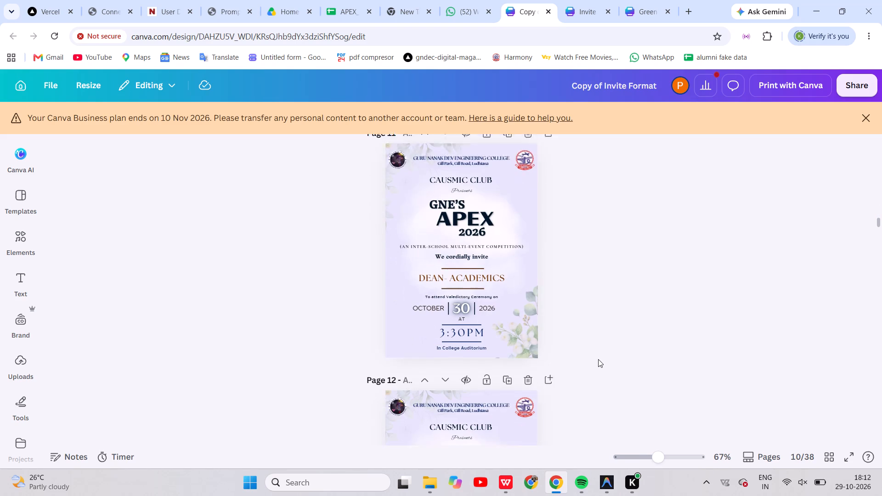
# Show all the design's pages in grid view, look through them to the end, and select the Guest of Honour invitation on page 32.
pyautogui.click(830, 462)
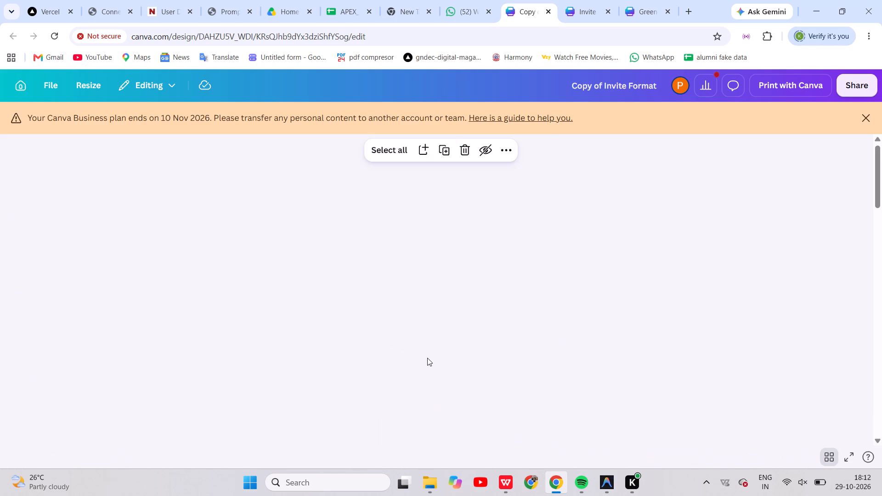
pyautogui.scroll(-4, 427, 358)
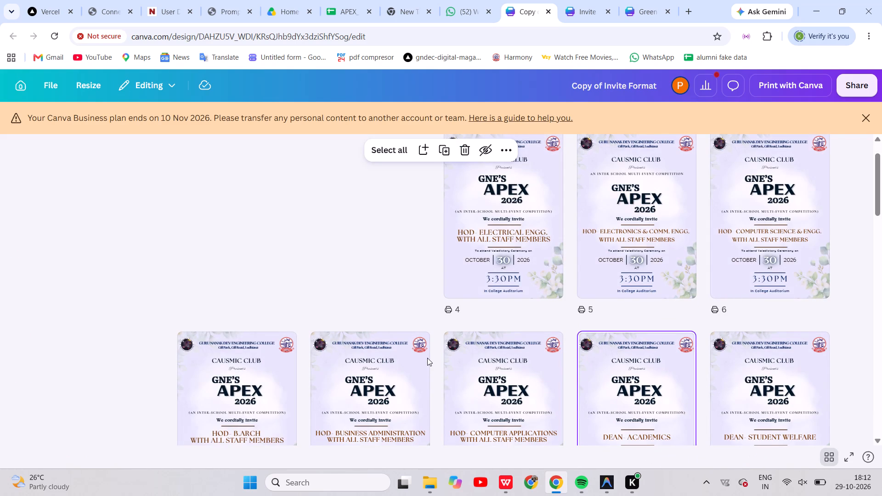
pyautogui.scroll(-4, 500, 339)
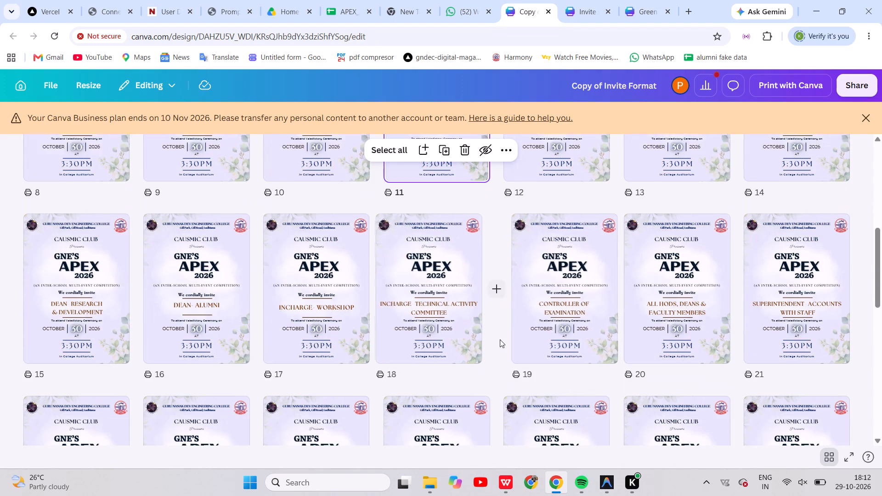
pyautogui.scroll(-5, 500, 339)
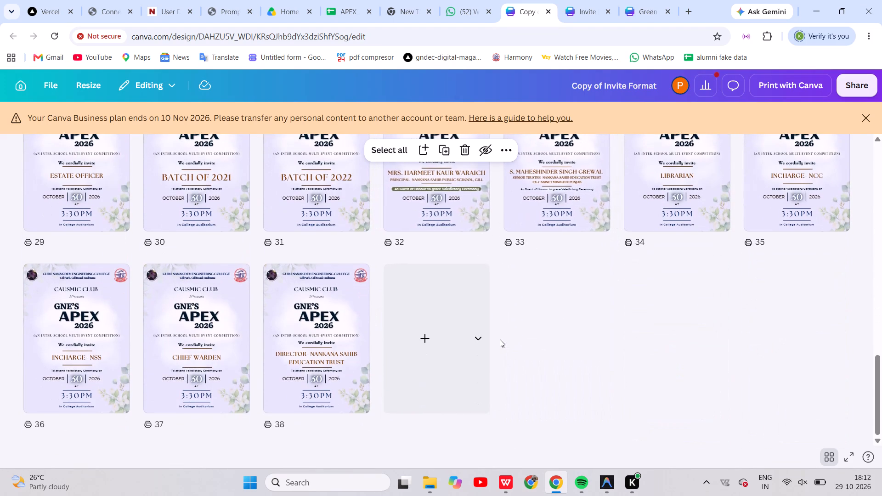
pyautogui.scroll(1, 500, 339)
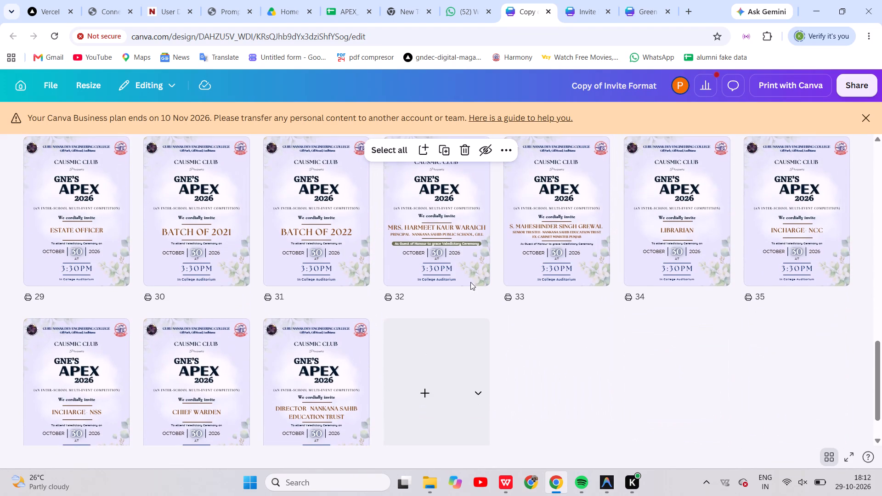
pyautogui.click(448, 248)
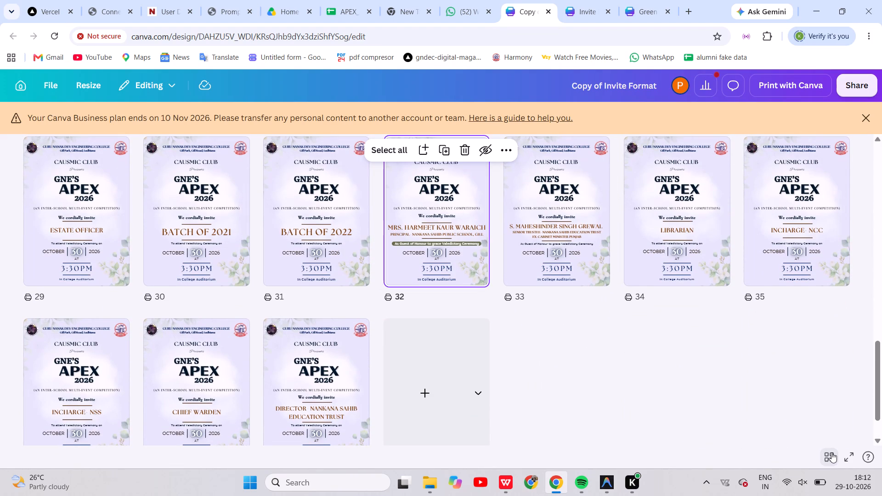
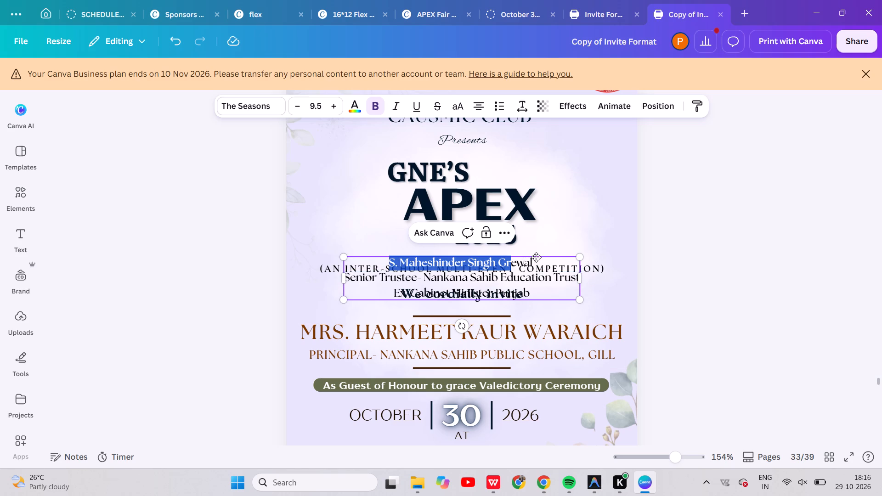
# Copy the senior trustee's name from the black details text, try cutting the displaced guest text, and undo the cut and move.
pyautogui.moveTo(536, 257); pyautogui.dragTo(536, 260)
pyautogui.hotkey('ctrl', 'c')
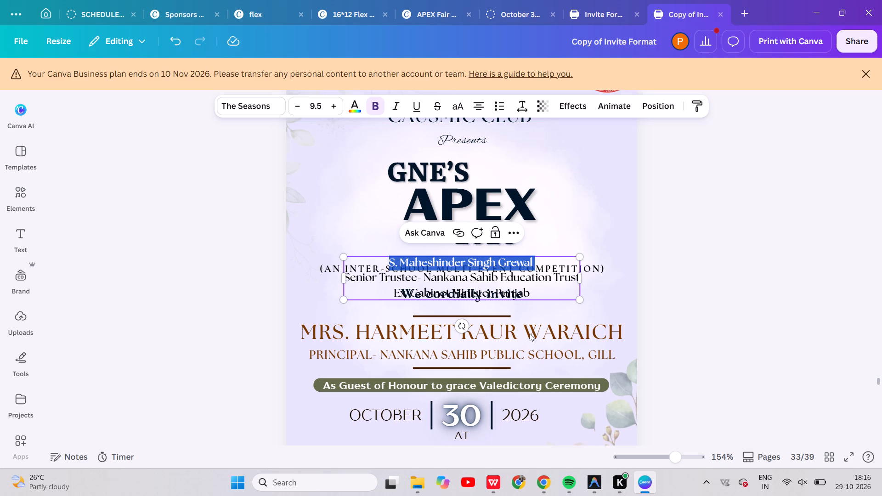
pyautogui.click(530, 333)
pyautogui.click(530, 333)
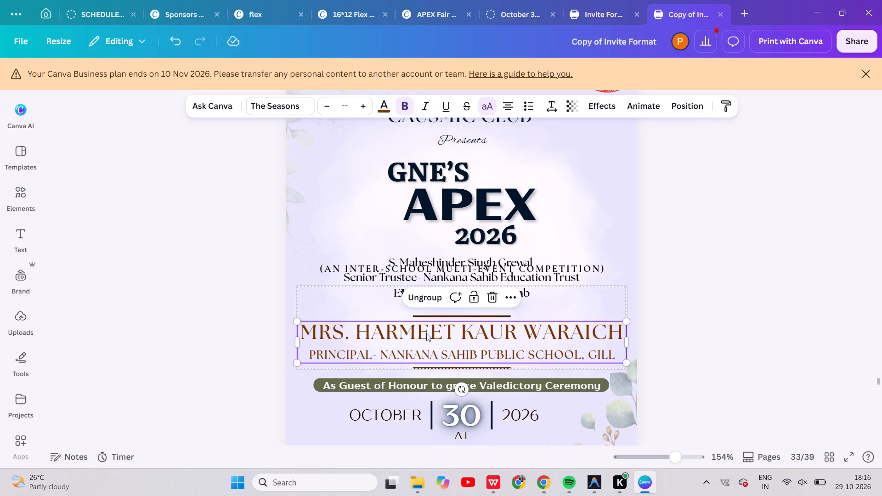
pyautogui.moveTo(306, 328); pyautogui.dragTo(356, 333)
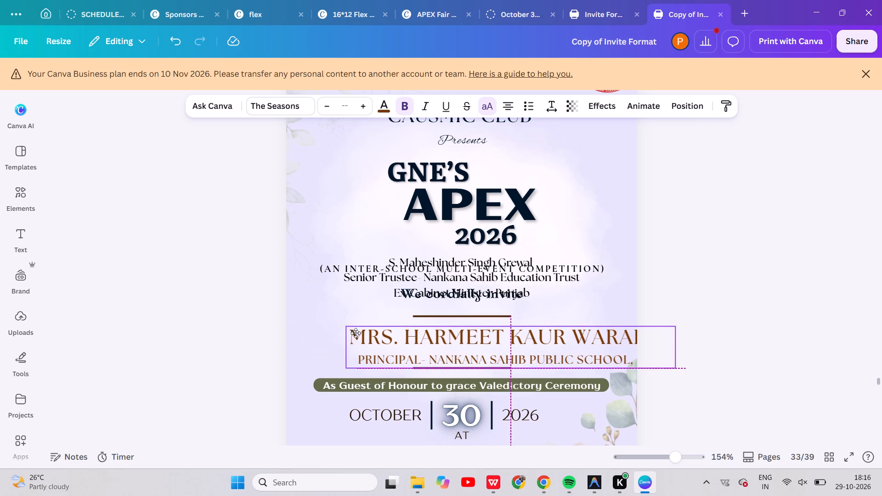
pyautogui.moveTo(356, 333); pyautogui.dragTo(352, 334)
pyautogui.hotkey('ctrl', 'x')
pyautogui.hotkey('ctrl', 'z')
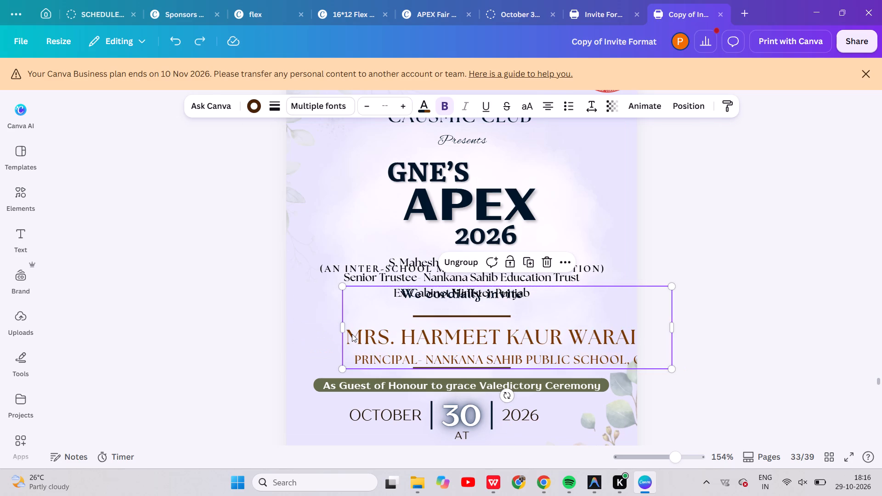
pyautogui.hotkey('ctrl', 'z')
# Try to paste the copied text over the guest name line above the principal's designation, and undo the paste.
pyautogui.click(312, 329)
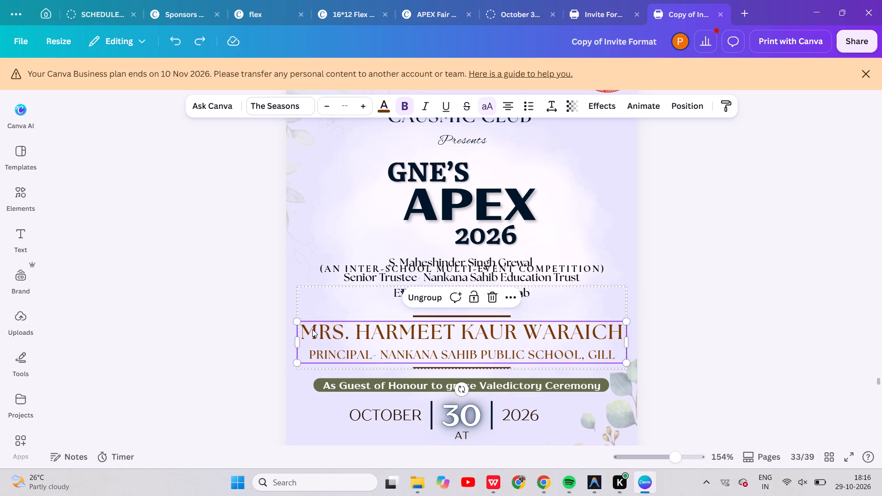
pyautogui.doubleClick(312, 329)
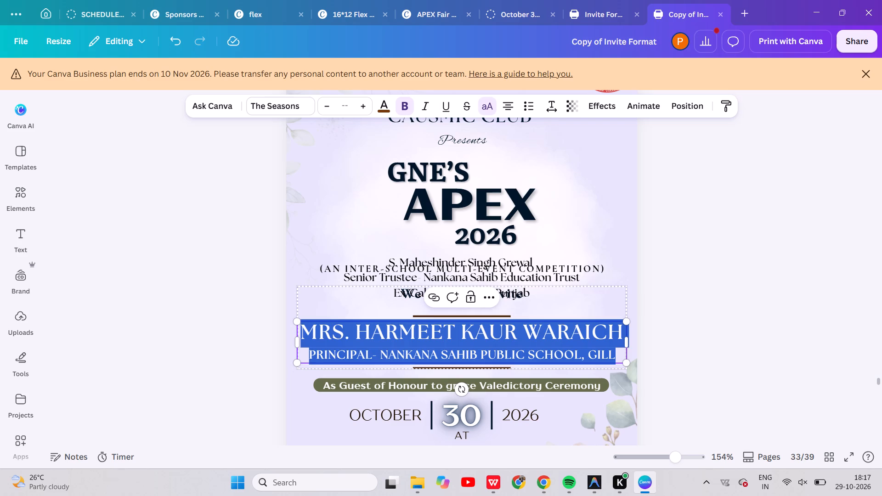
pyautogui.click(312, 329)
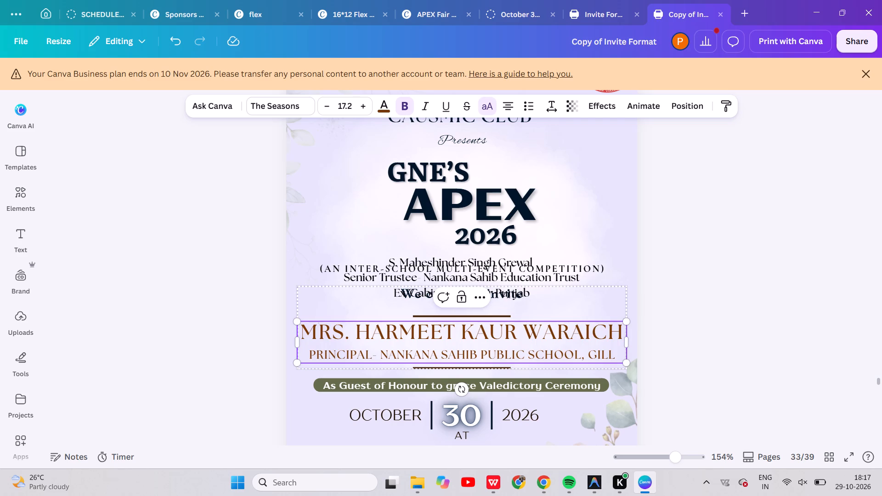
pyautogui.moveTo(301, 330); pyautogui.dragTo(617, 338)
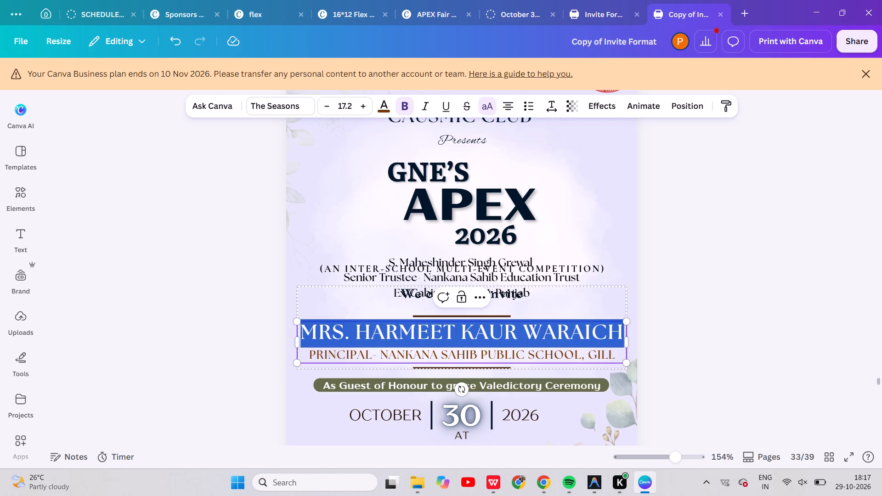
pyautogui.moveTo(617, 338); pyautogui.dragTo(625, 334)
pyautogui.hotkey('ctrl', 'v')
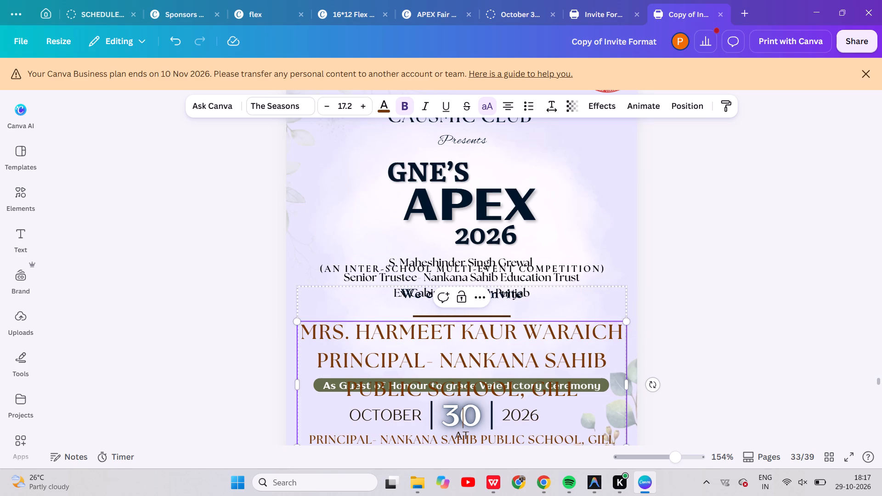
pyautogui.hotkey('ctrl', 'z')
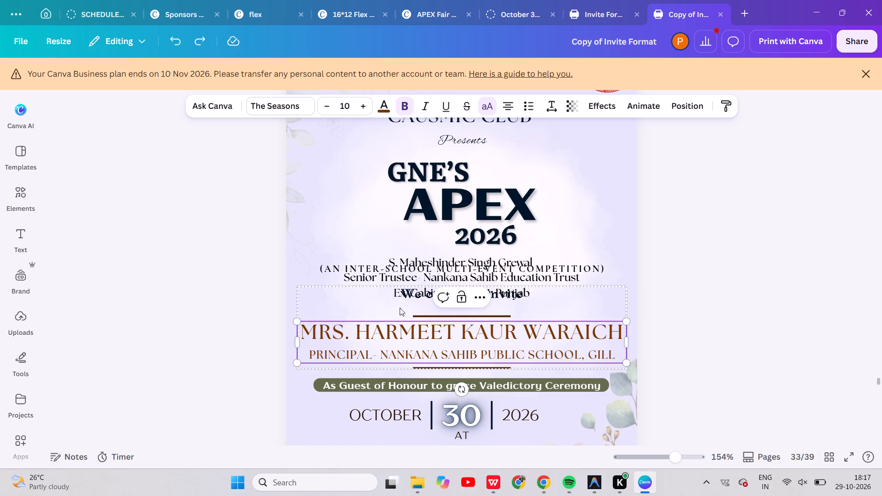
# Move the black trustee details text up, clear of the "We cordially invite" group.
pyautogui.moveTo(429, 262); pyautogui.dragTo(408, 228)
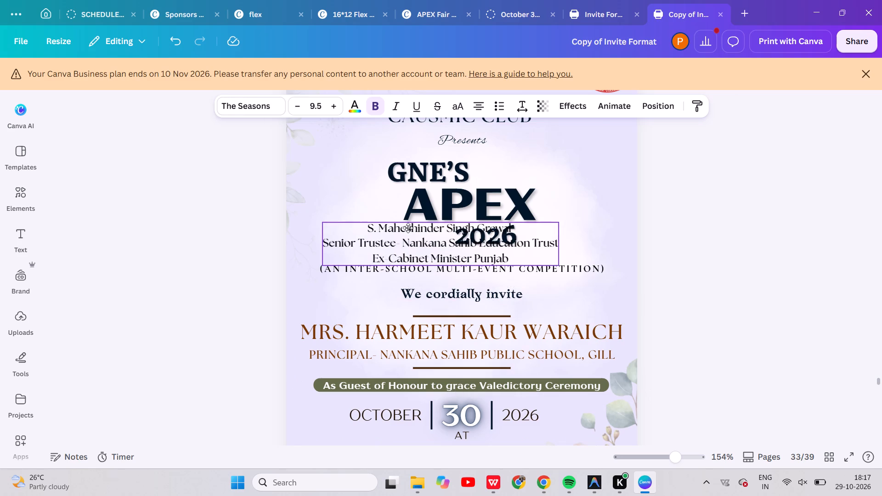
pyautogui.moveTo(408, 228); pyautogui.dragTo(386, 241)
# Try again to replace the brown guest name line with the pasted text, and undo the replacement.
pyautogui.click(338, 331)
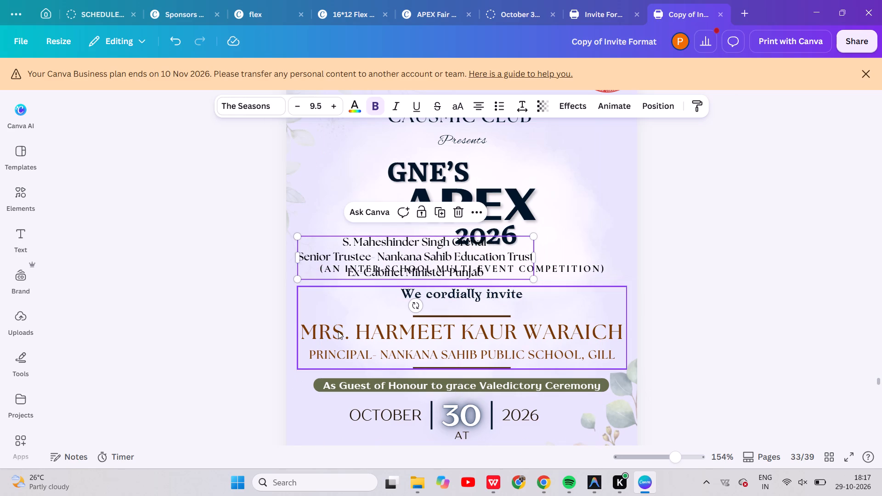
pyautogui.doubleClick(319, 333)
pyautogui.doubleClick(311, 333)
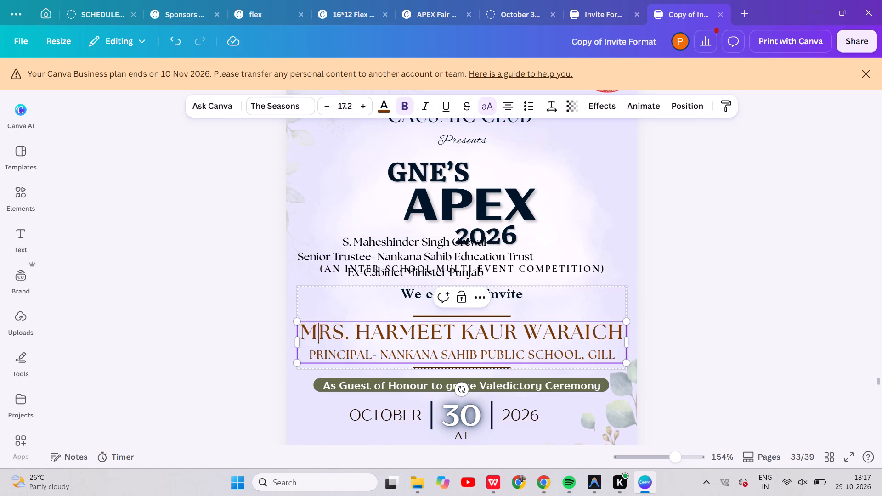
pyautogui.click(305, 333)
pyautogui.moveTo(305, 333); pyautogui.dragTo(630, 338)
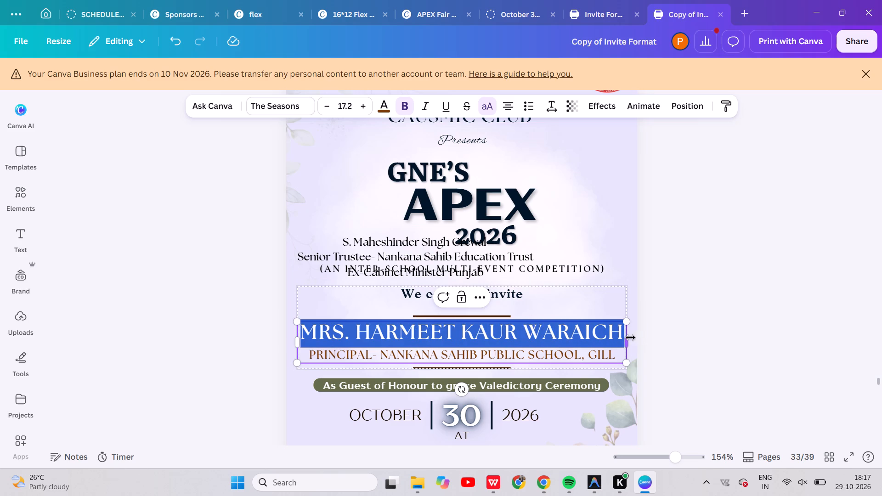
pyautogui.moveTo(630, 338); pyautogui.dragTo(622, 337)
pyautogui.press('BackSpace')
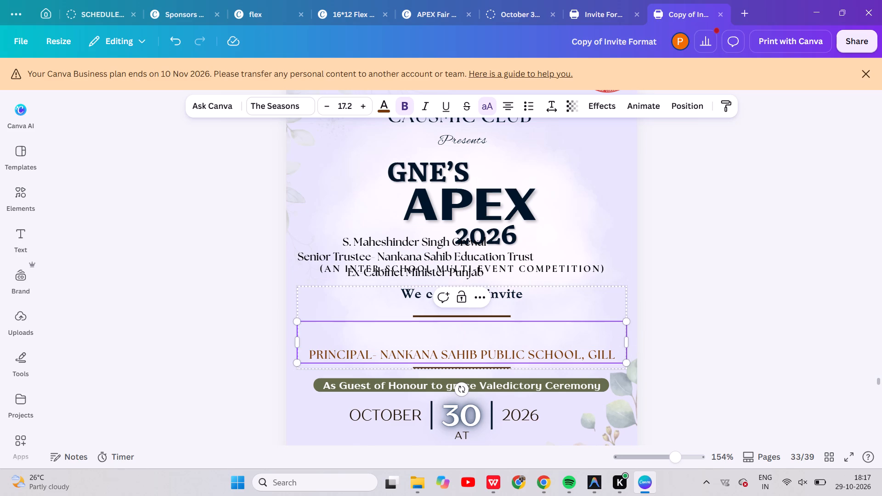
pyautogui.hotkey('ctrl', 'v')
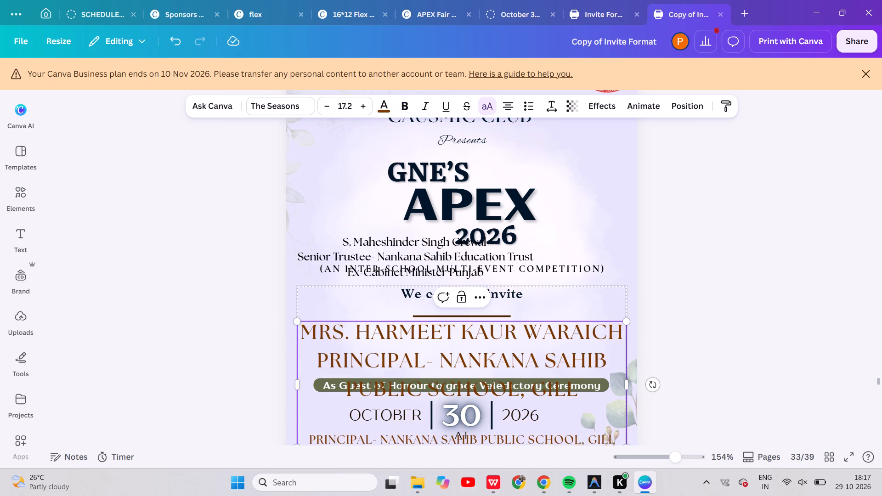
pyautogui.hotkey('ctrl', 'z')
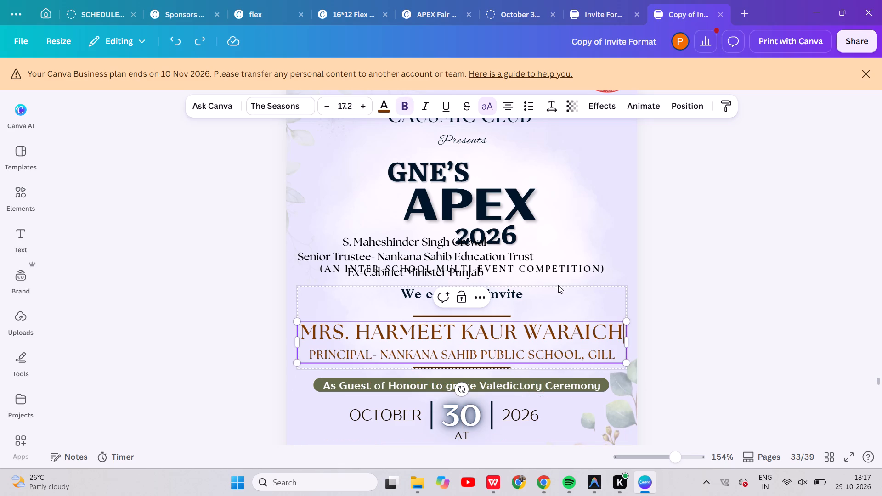
# Replace the brown guest name line with the senior trustee's name copied from the black details text.
pyautogui.click(353, 245)
pyautogui.doubleClick(347, 238)
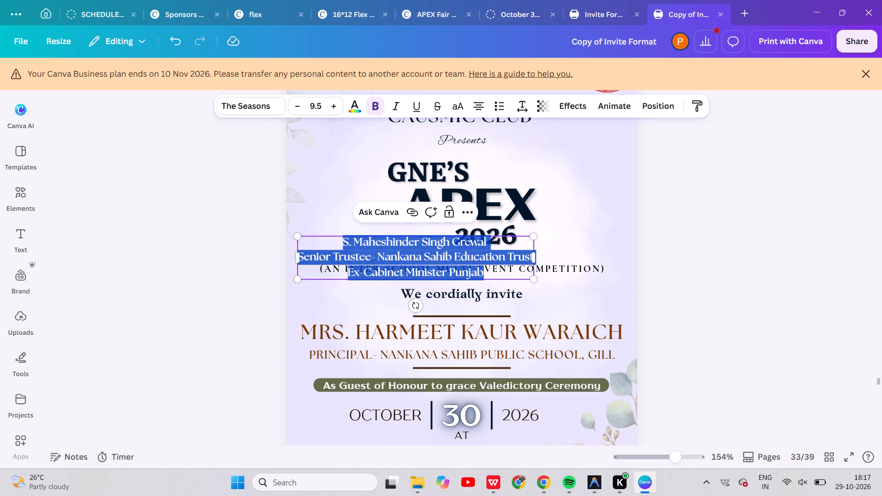
pyautogui.click(345, 239)
pyautogui.moveTo(345, 239); pyautogui.dragTo(464, 238)
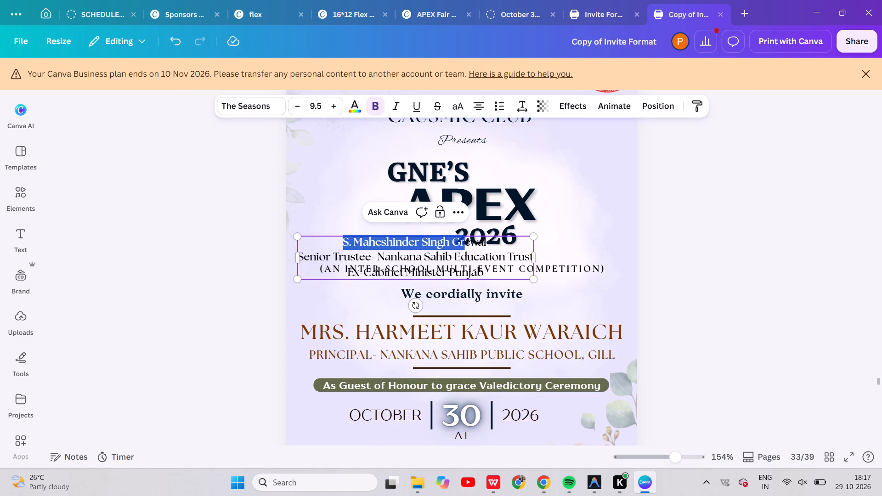
pyautogui.moveTo(464, 238); pyautogui.dragTo(492, 237)
pyautogui.hotkey('ctrl', 'c')
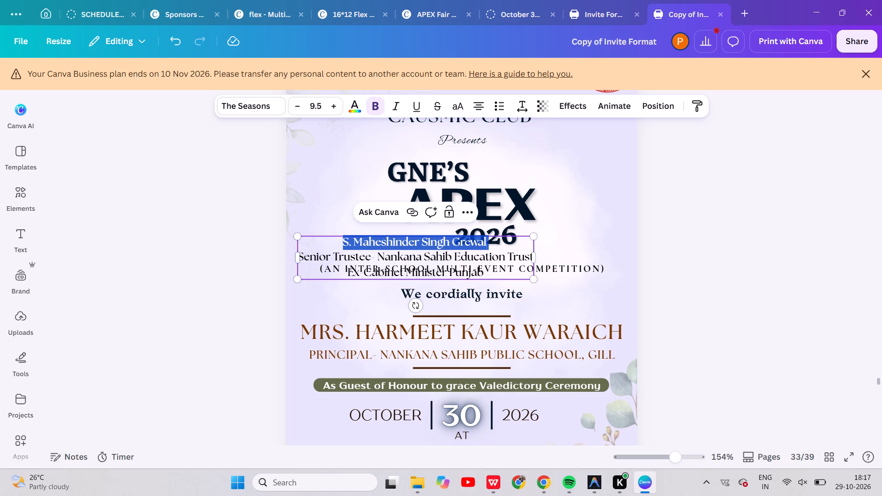
pyautogui.click(380, 337)
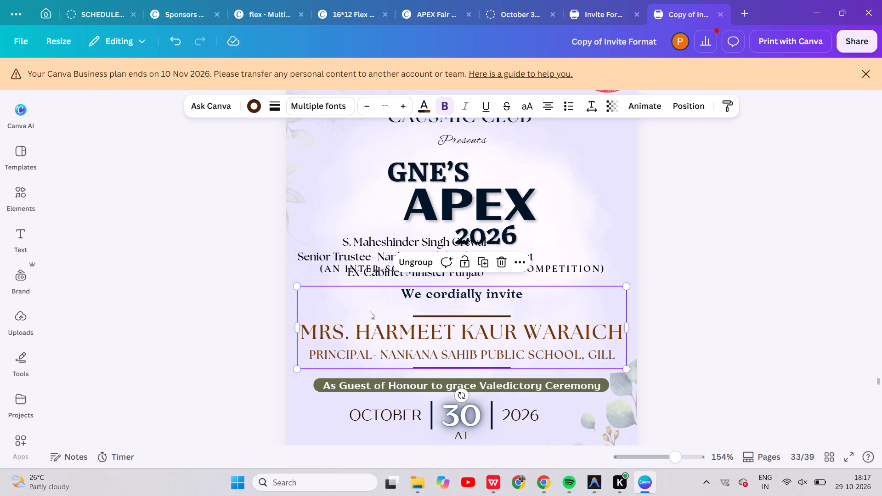
pyautogui.doubleClick(370, 326)
pyautogui.click(307, 332)
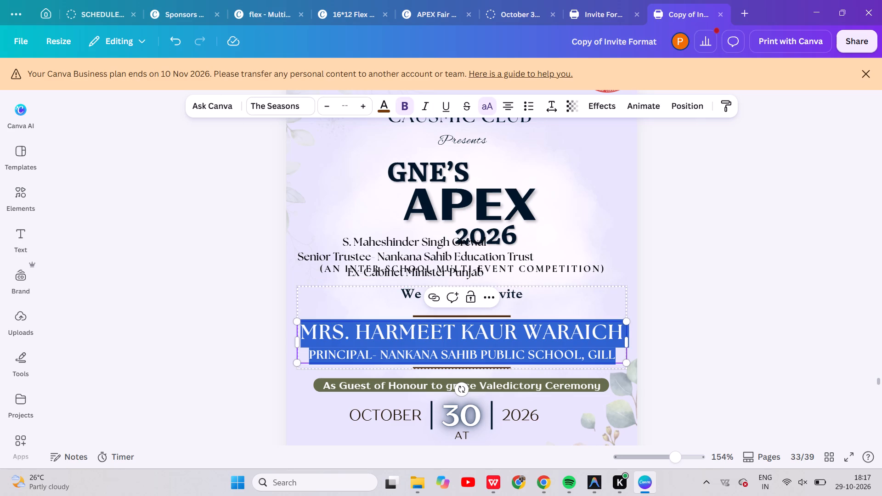
pyautogui.moveTo(306, 332); pyautogui.dragTo(620, 338)
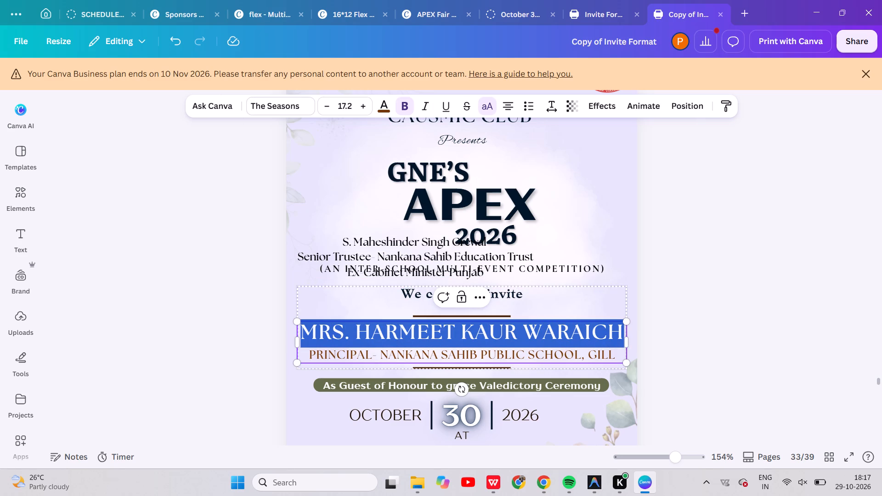
pyautogui.moveTo(620, 338); pyautogui.dragTo(625, 332)
pyautogui.press('BackSpace')
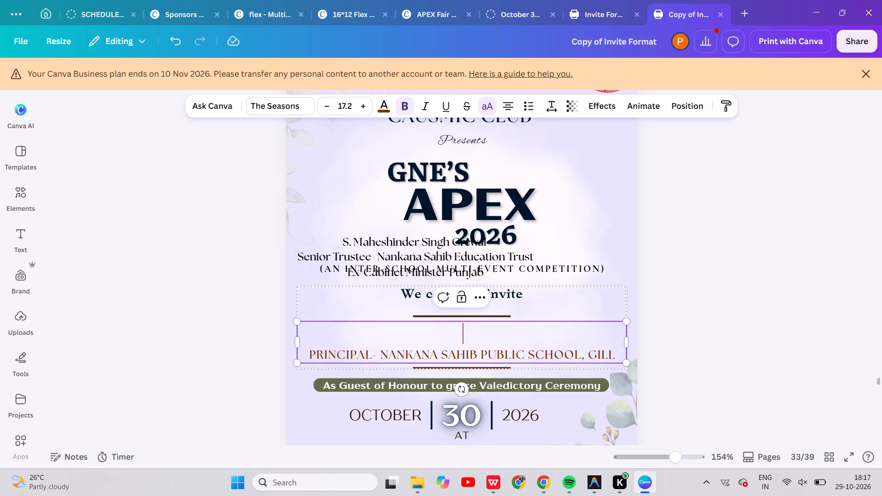
pyautogui.hotkey('ctrl', 'v')
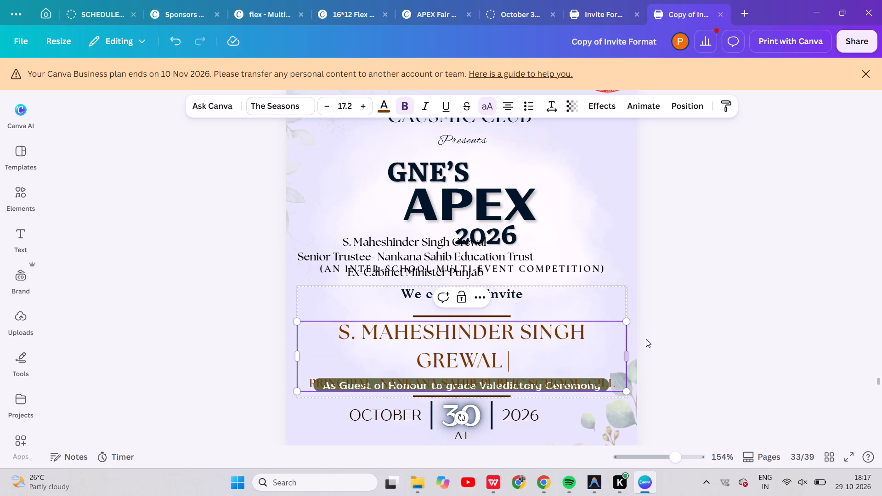
# Widen the brown guest text box so the new name fits on one line.
pyautogui.moveTo(627, 355); pyautogui.dragTo(643, 355)
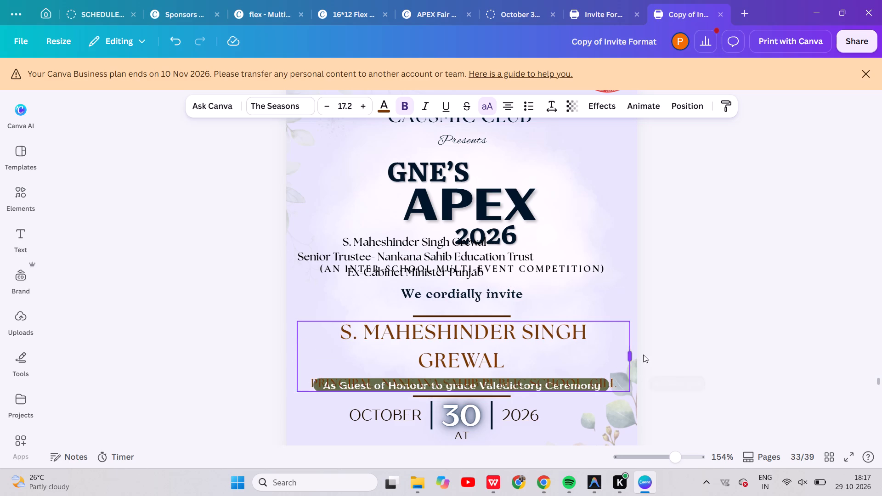
pyautogui.moveTo(643, 355); pyautogui.dragTo(656, 353)
pyautogui.rightClick(607, 356)
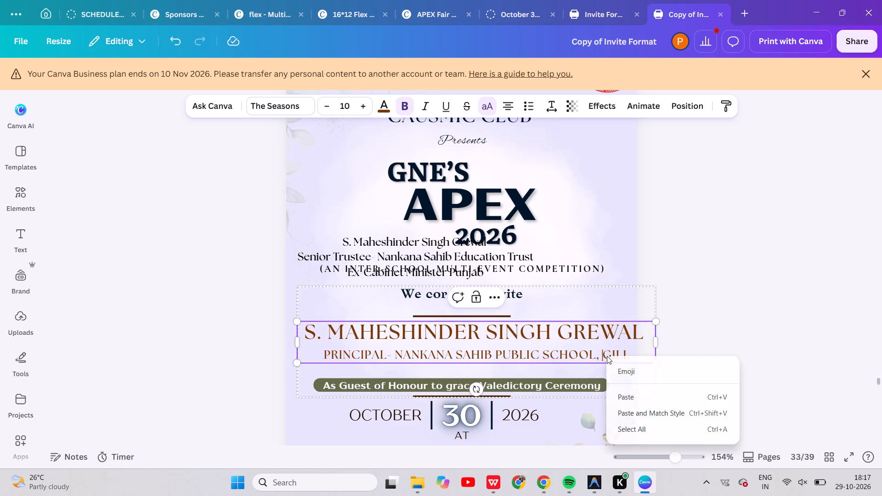
pyautogui.rightClick(548, 337)
pyautogui.click(545, 317)
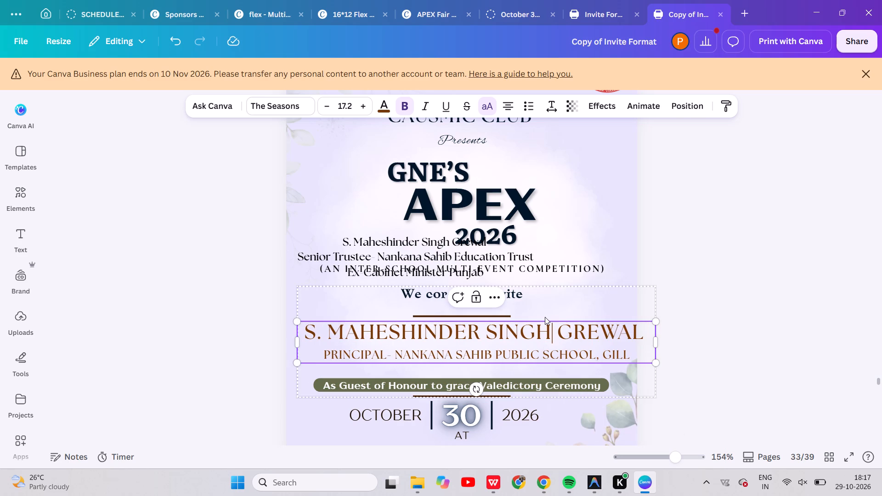
pyautogui.click(704, 272)
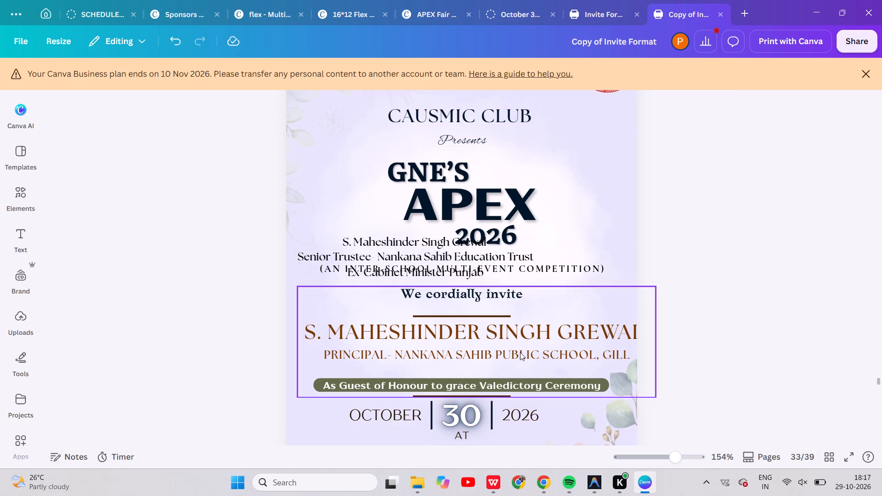
# Move the black trustee details text over the "We cordially invite" line, just above the brown guest name.
pyautogui.click(381, 251)
pyautogui.moveTo(381, 251); pyautogui.dragTo(488, 160)
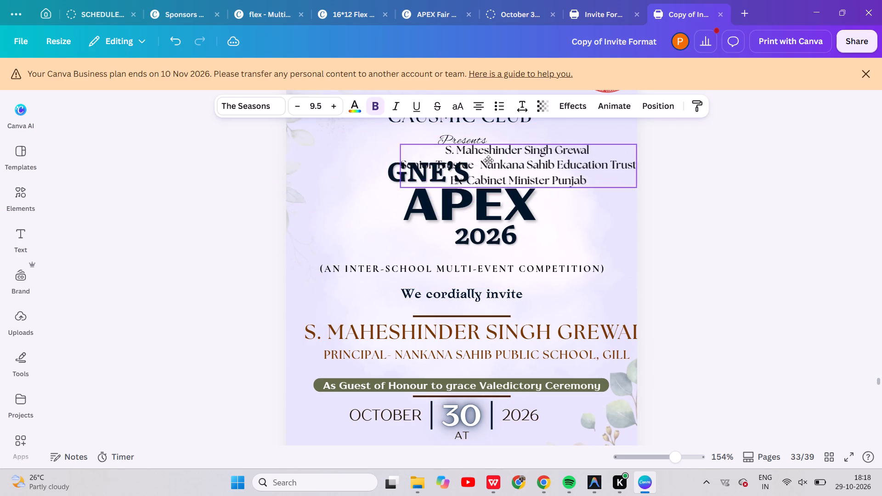
pyautogui.moveTo(488, 160); pyautogui.dragTo(495, 146)
pyautogui.moveTo(535, 157); pyautogui.dragTo(494, 264)
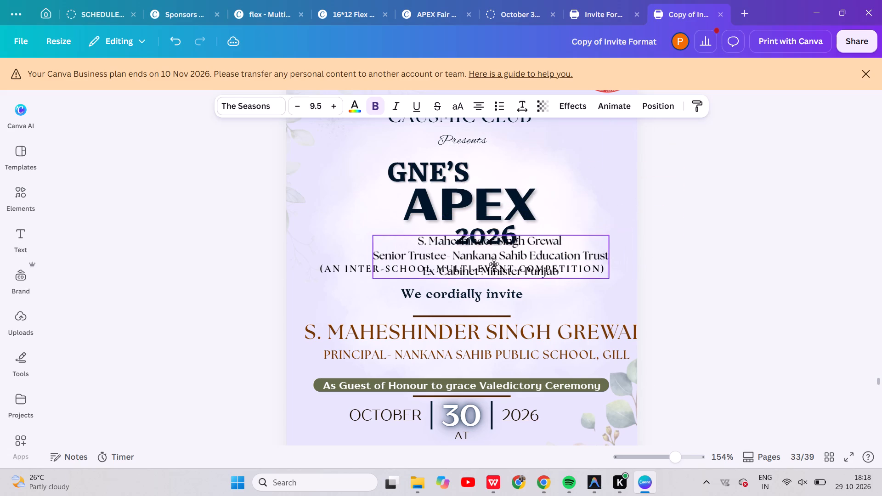
pyautogui.moveTo(494, 264); pyautogui.dragTo(396, 242)
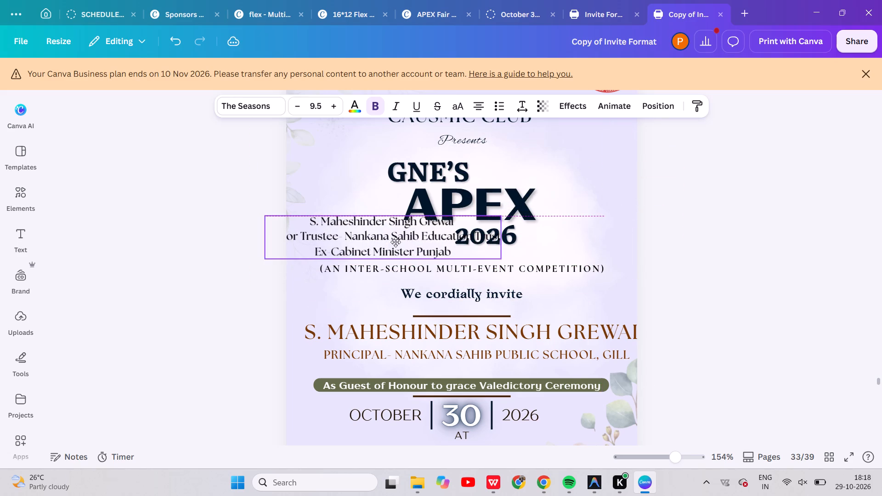
pyautogui.moveTo(396, 242); pyautogui.dragTo(515, 295)
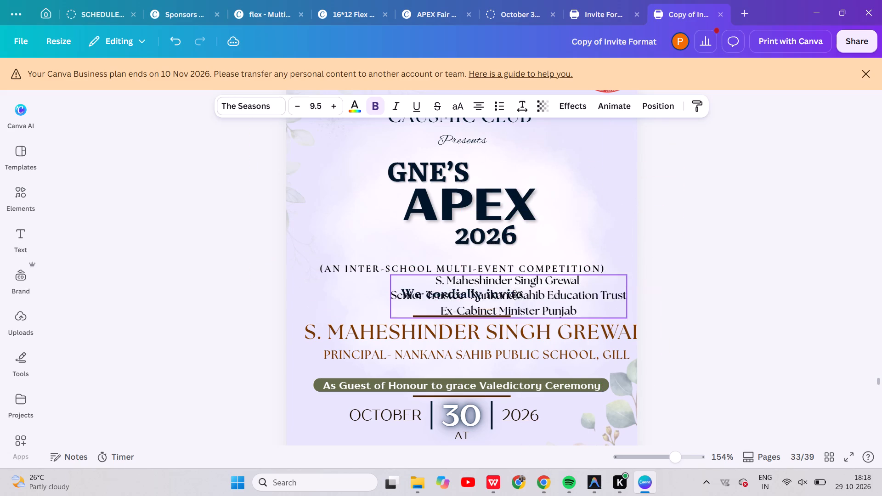
pyautogui.moveTo(515, 295); pyautogui.dragTo(470, 322)
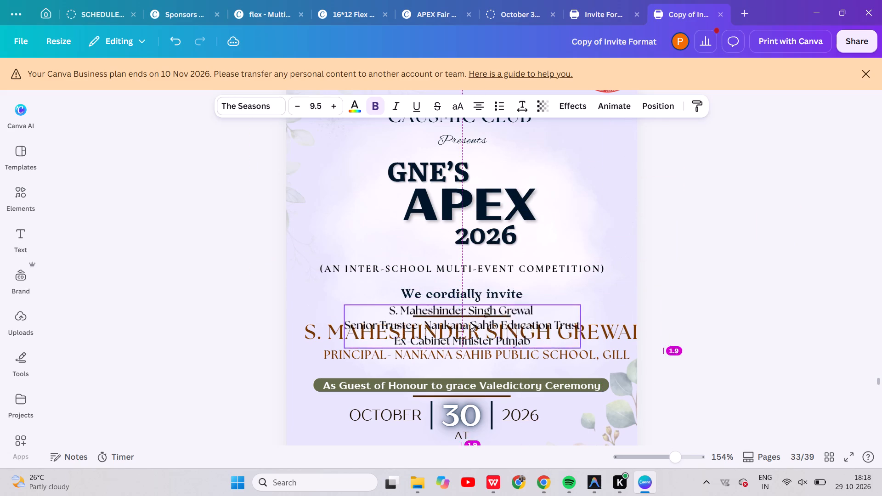
pyautogui.moveTo(470, 322); pyautogui.dragTo(470, 299)
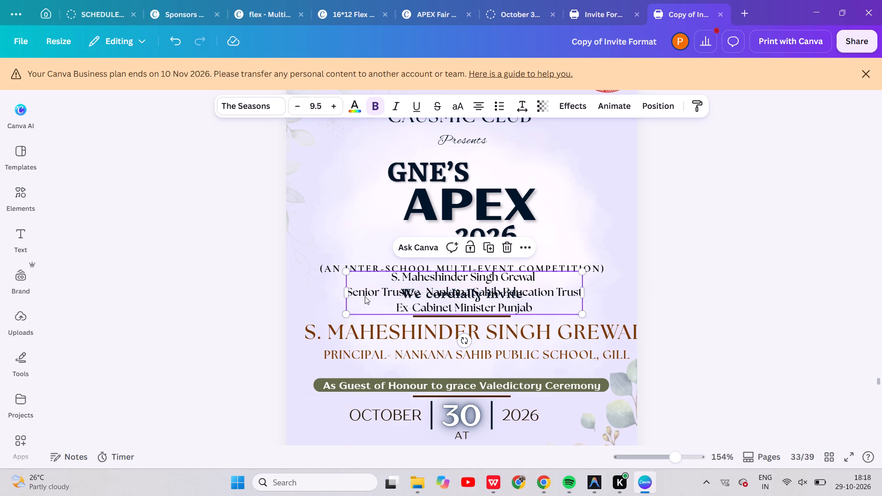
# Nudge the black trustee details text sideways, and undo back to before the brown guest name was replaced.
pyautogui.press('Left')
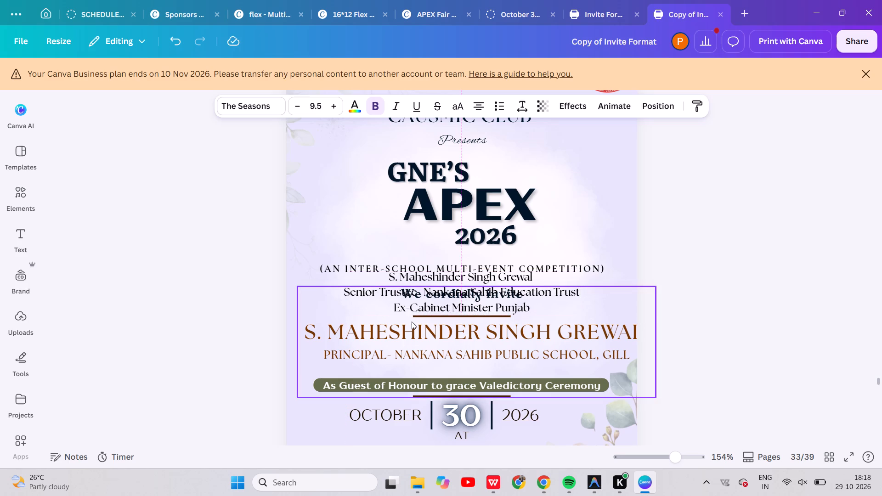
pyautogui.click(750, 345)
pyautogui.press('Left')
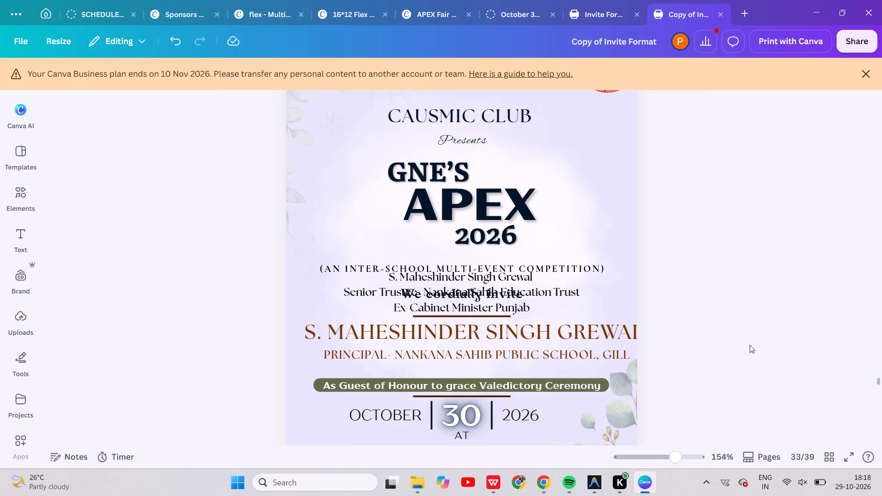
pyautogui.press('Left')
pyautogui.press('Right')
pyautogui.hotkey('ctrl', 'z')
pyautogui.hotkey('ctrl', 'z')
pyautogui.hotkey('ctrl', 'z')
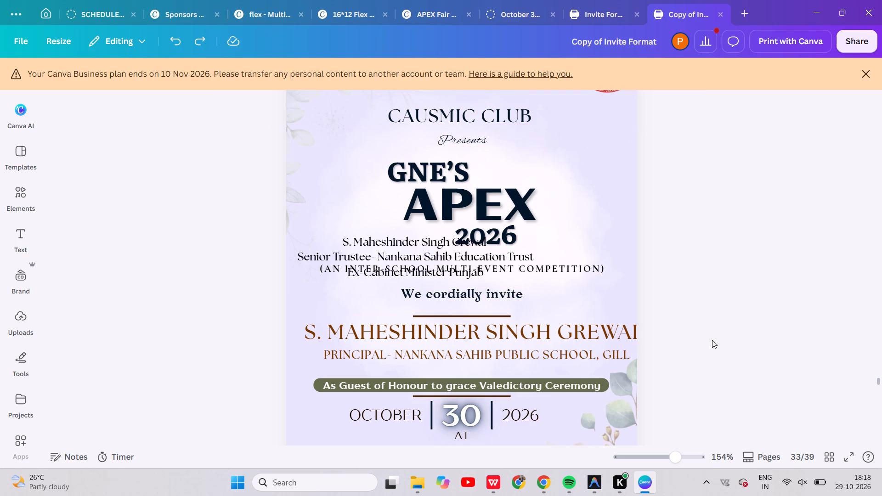
# Undo the brown guest text widening and the name replacement, back to the original principal's name on one line.
pyautogui.hotkey('ctrl', 'z')
pyautogui.hotkey('ctrl', 'z')
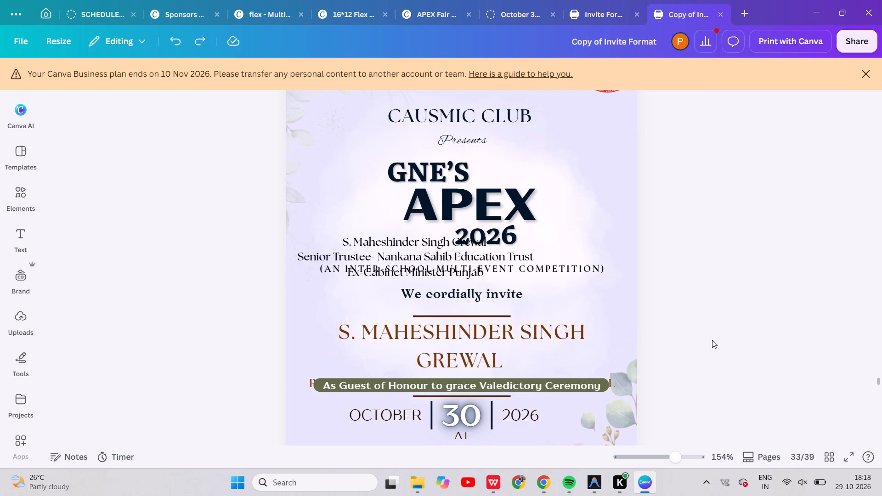
pyautogui.hotkey('ctrl', 'z')
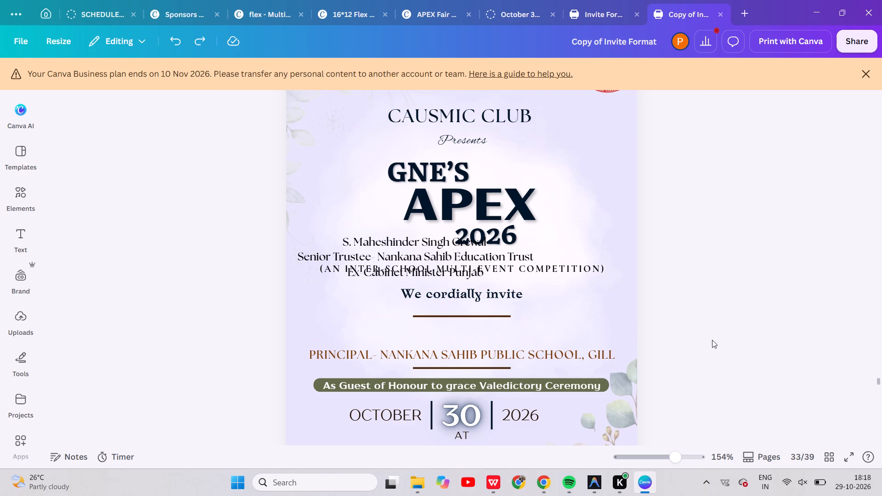
pyautogui.hotkey('ctrl', 'z')
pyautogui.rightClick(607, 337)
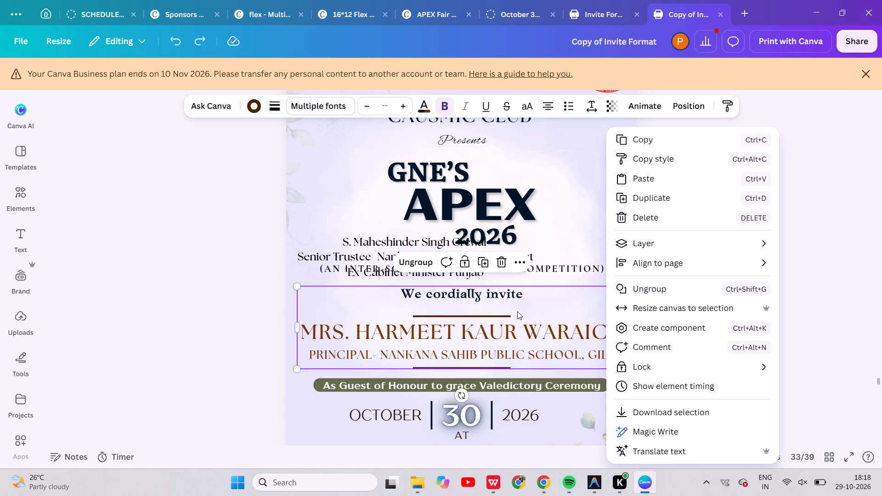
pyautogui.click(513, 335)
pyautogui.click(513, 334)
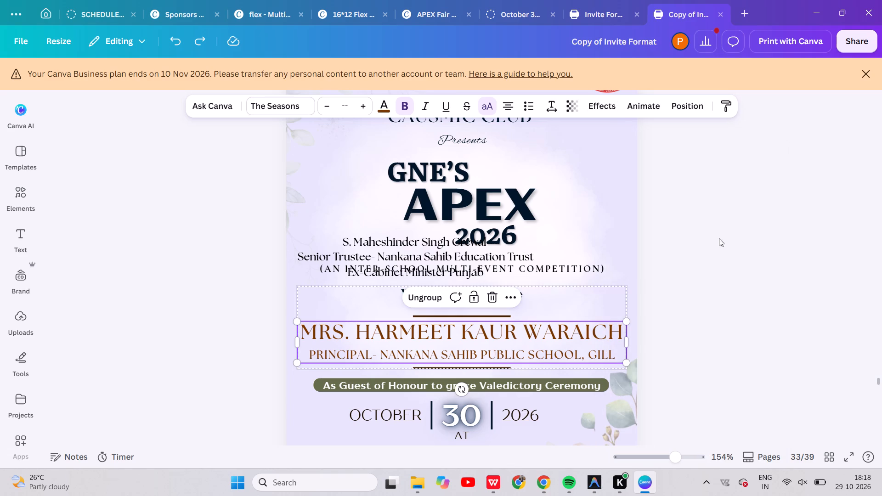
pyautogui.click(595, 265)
# Move the black trustee details text down beside the "We cordially invite" line, partly past the page's right edge.
pyautogui.click(377, 239)
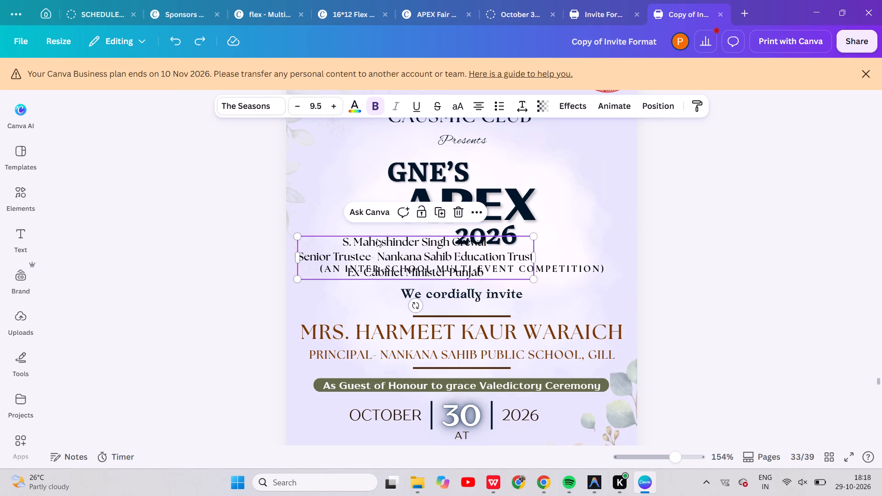
pyautogui.moveTo(377, 240); pyautogui.dragTo(599, 302)
# Set the font size of the name line in the black trustee details text to 17.
pyautogui.click(584, 302)
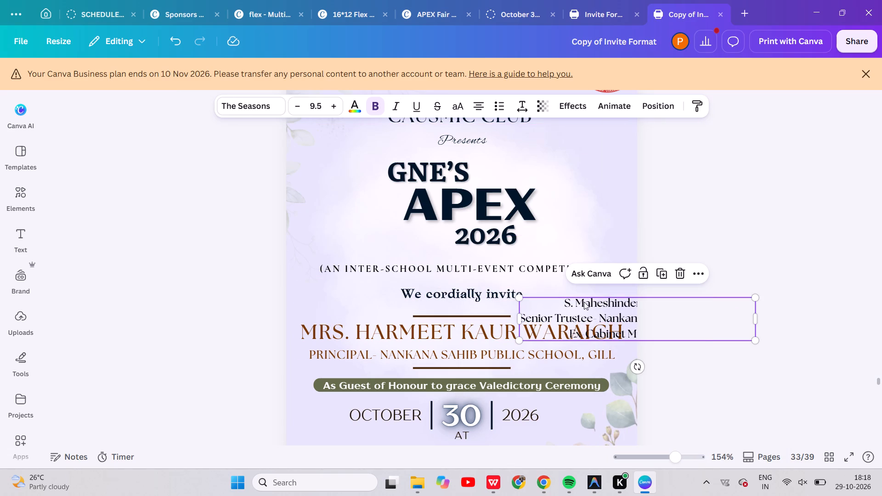
pyautogui.click(581, 302)
pyautogui.moveTo(561, 304); pyautogui.dragTo(689, 305)
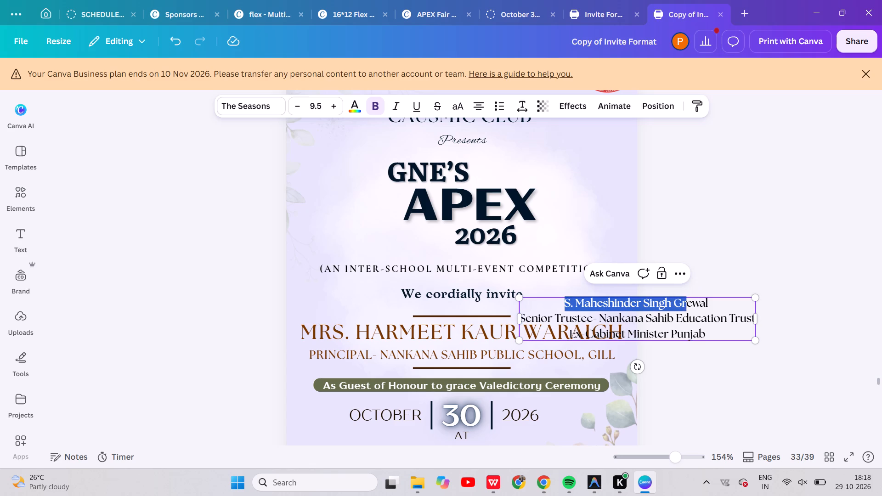
pyautogui.moveTo(689, 305); pyautogui.dragTo(711, 304)
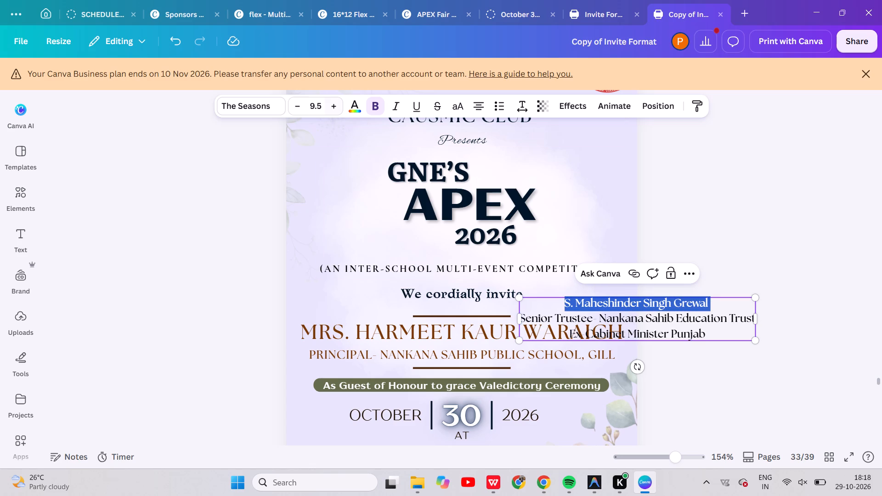
pyautogui.click(322, 108)
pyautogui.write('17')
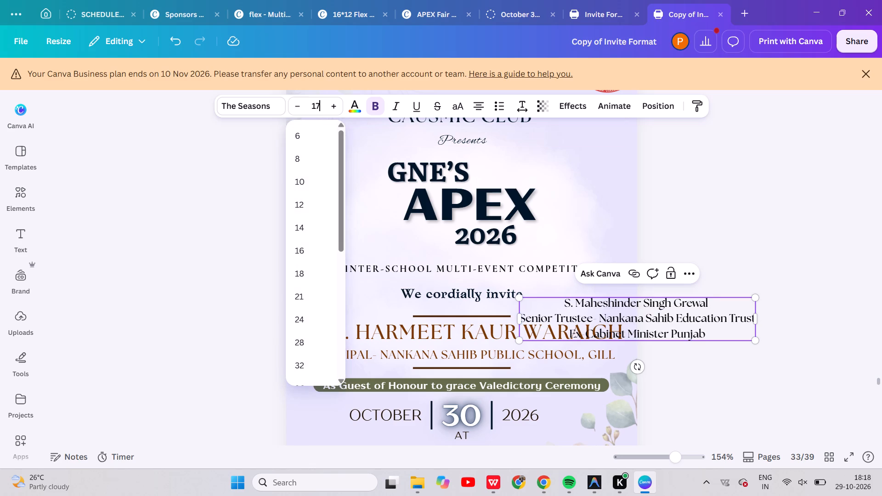
# Set the font size of the trustee's name line in the black details text to 17.2.
pyautogui.write('.2')
pyautogui.press('Return')
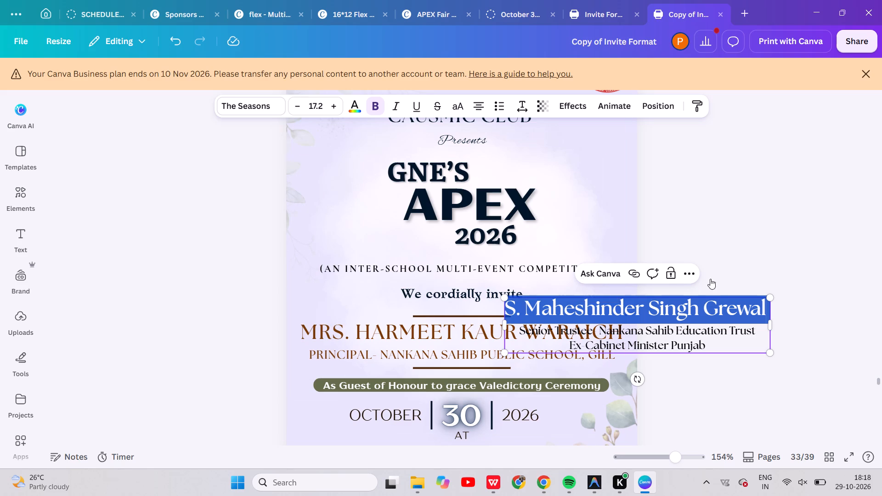
pyautogui.click(798, 306)
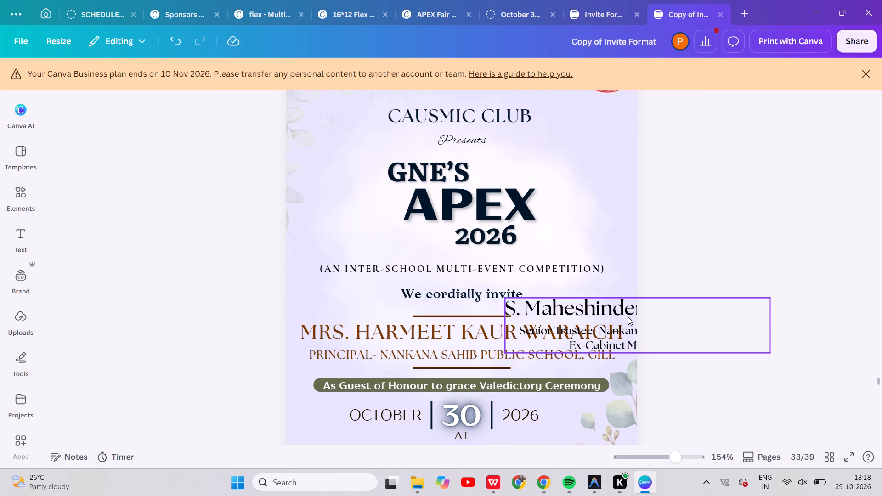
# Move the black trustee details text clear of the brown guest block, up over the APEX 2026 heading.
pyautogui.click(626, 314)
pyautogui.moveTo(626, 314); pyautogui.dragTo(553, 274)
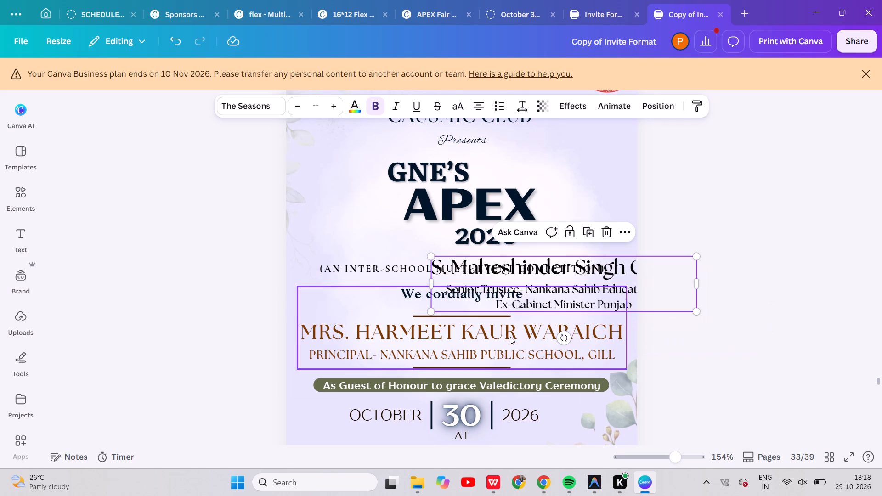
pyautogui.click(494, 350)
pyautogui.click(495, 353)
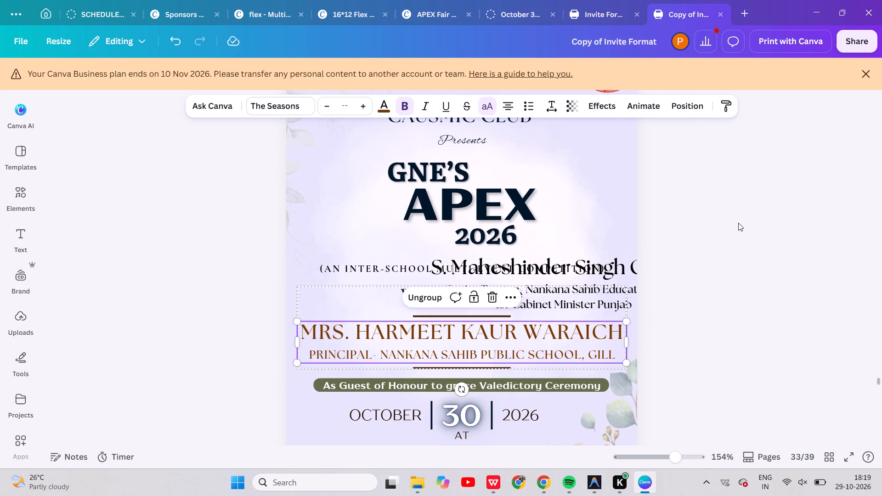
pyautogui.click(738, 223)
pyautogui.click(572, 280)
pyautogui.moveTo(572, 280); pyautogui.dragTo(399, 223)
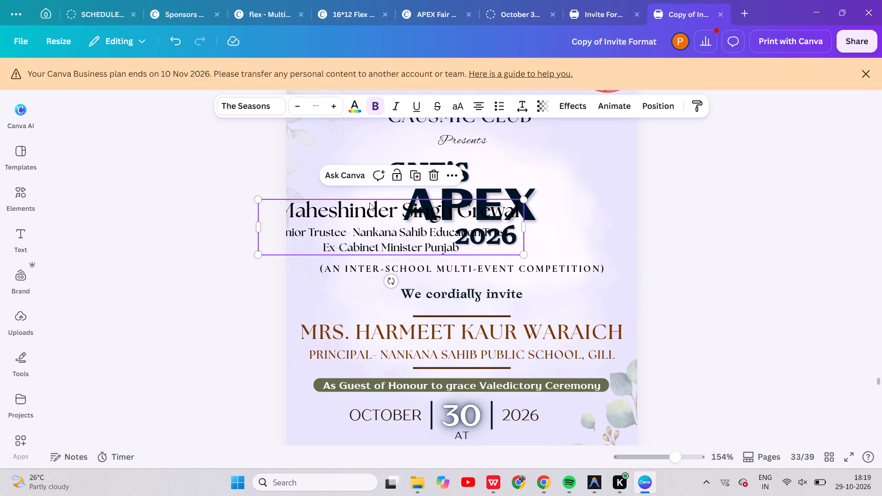
# Set the font size of the "Senior Trustee" and "Ex-Cabinet Minister Punjab" lines to 10.
pyautogui.click(376, 237)
pyautogui.click(372, 234)
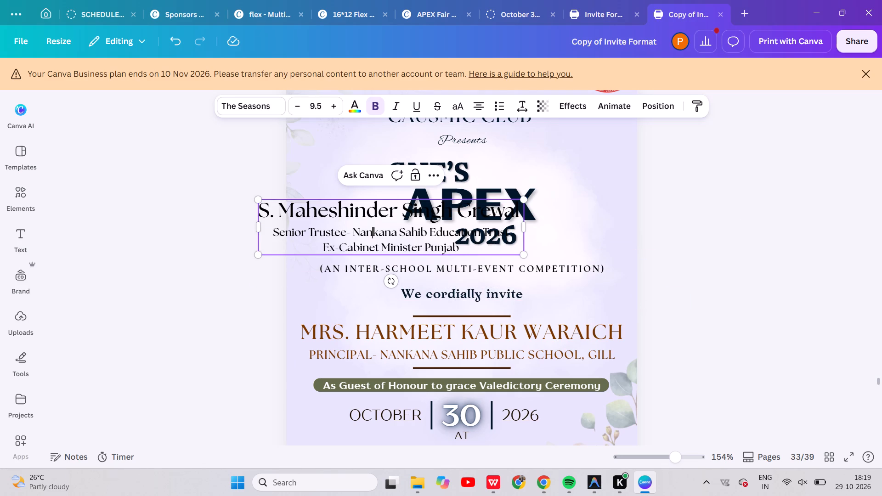
pyautogui.doubleClick(408, 252)
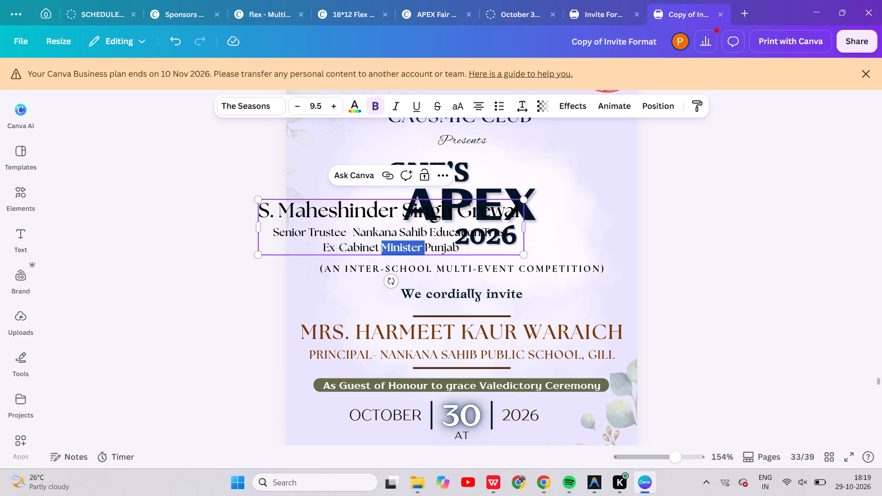
pyautogui.moveTo(476, 248); pyautogui.dragTo(267, 232)
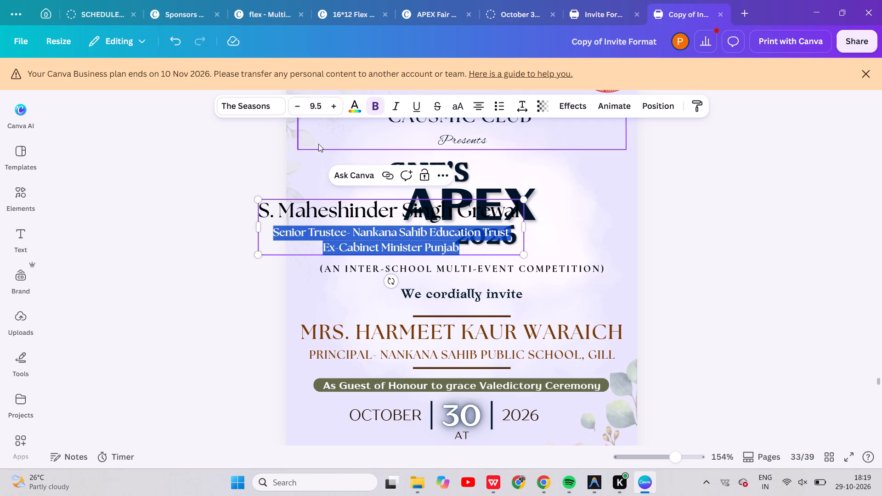
pyautogui.click(314, 108)
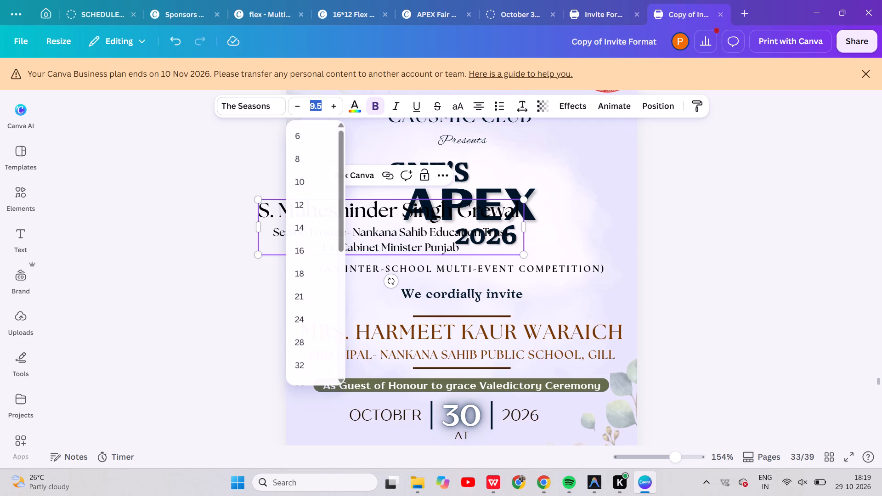
pyautogui.write('10')
pyautogui.press('Return')
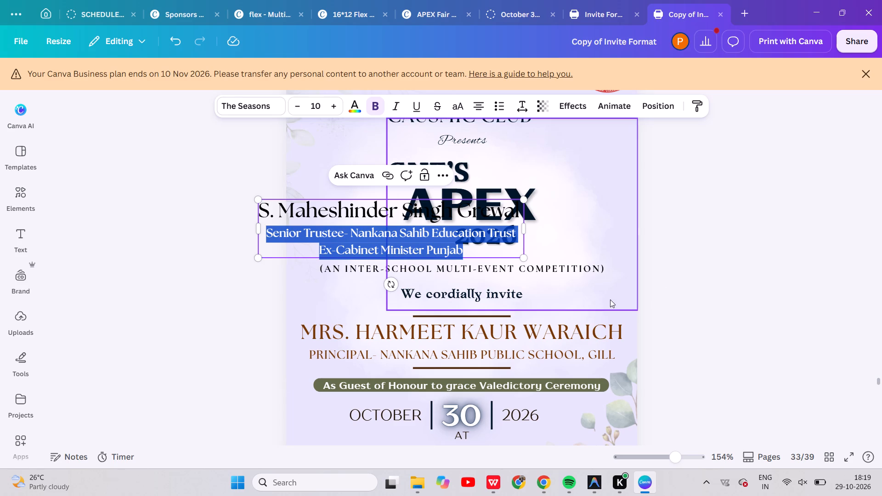
pyautogui.click(659, 299)
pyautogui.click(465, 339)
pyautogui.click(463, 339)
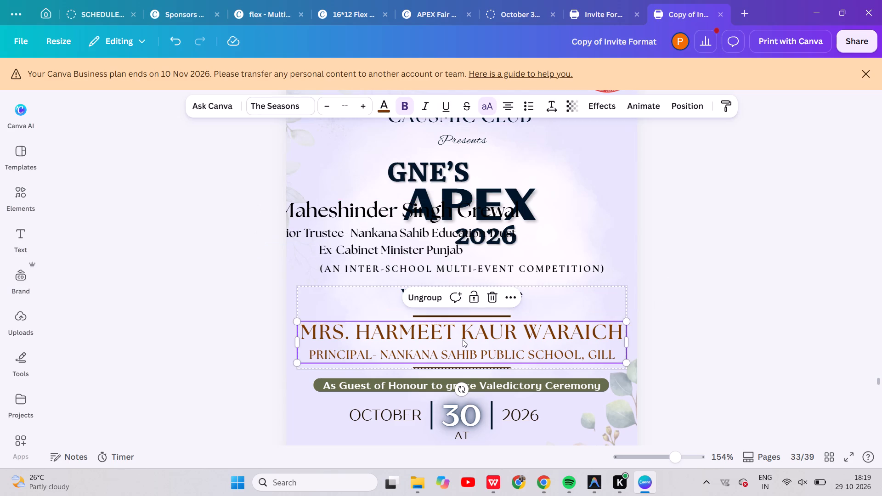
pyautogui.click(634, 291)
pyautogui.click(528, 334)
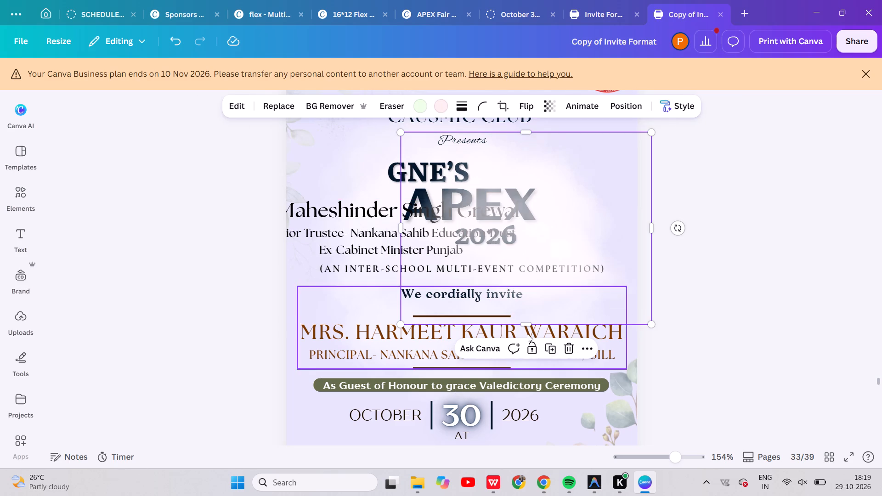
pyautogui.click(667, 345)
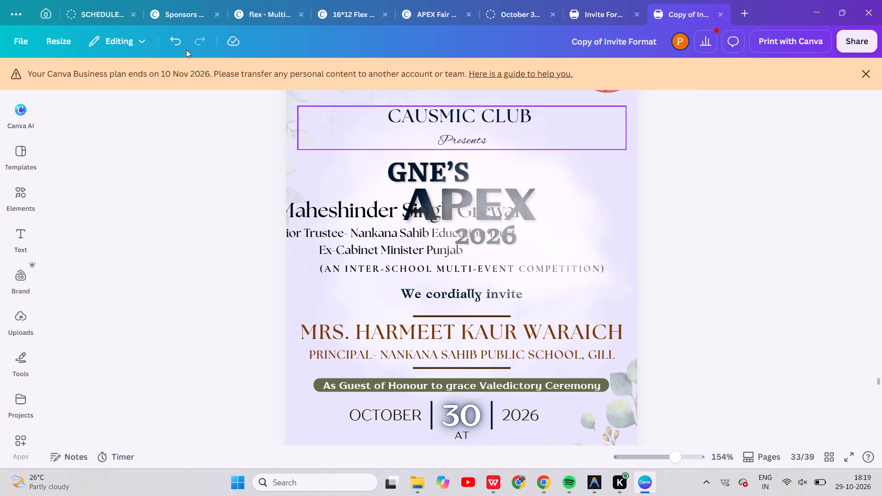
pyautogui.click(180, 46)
# Ungroup the block holding "We cordially invite", the brown guest text and the divider lines.
pyautogui.click(463, 351)
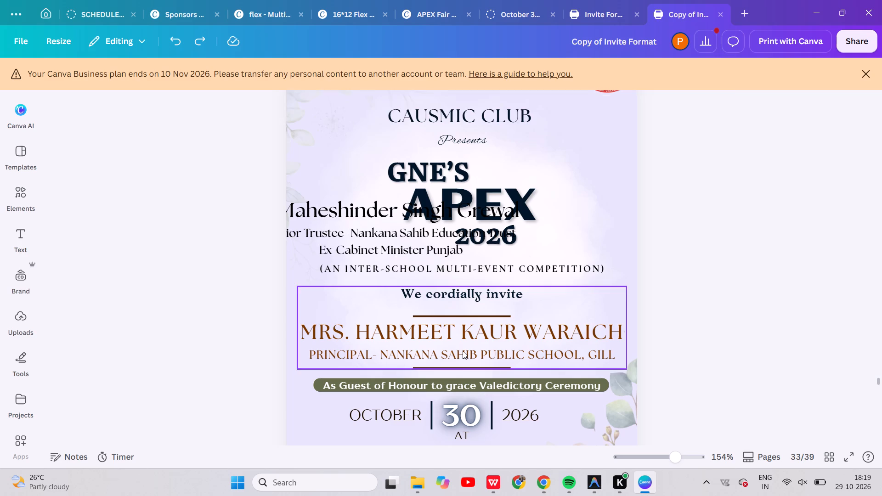
pyautogui.click(414, 260)
pyautogui.click(694, 301)
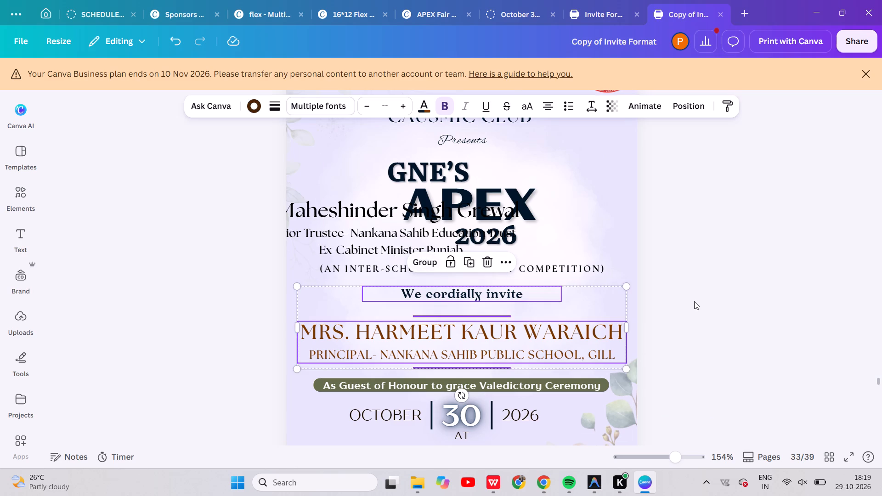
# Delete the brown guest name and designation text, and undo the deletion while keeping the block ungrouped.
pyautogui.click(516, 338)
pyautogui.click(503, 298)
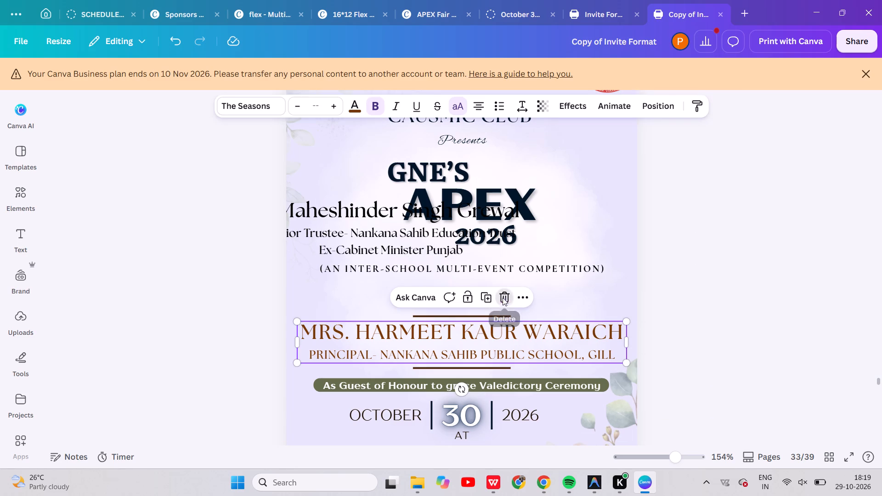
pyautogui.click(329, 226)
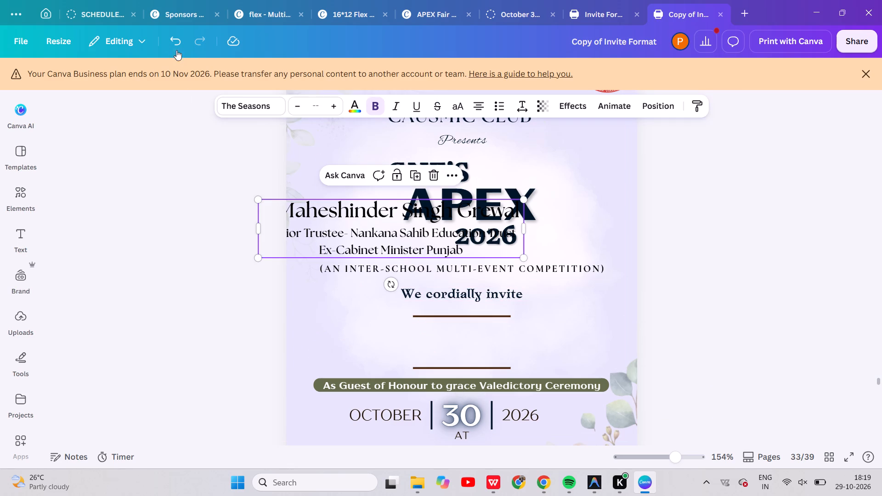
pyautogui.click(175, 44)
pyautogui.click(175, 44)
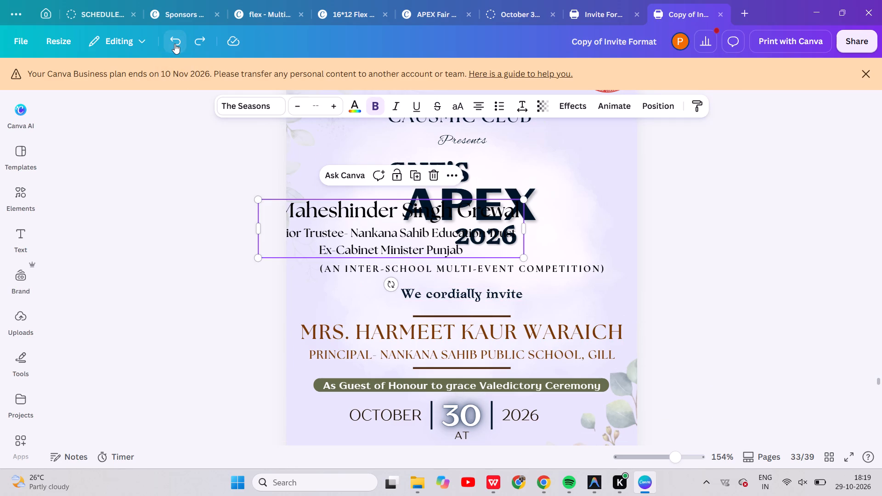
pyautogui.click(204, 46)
# Recolour the black trustee details text with the old guest text's brown, #783700.
pyautogui.click(401, 343)
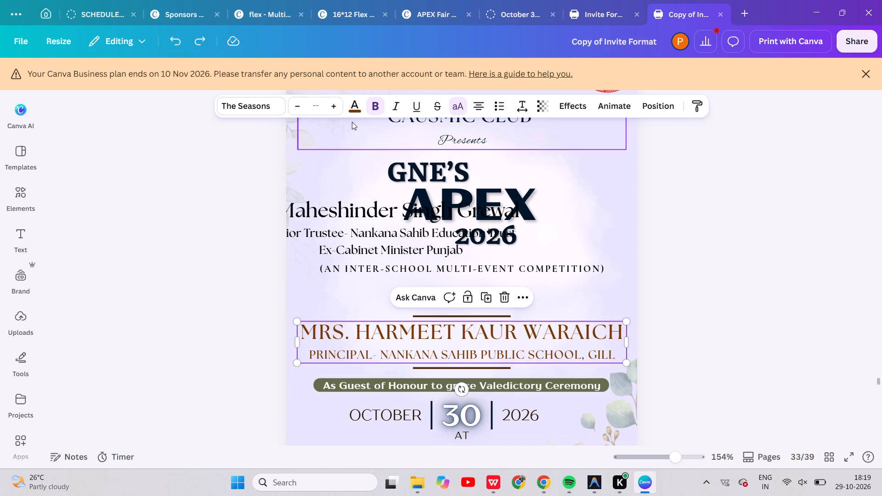
pyautogui.click(355, 112)
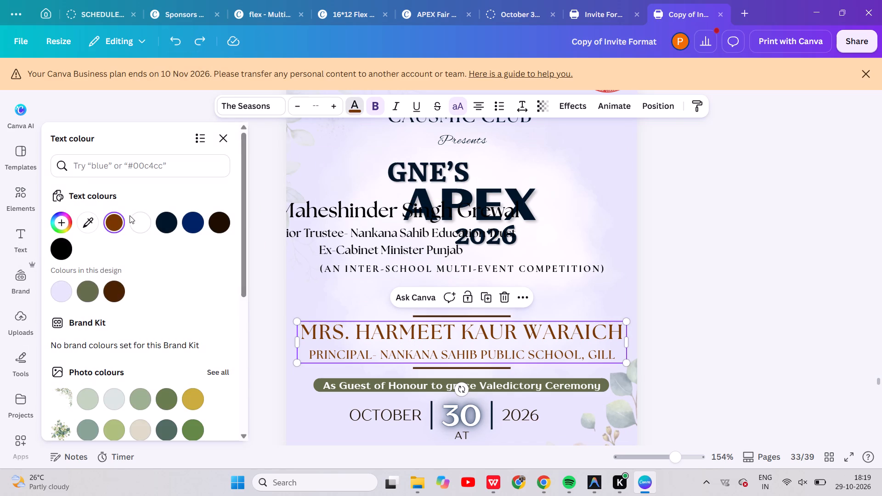
pyautogui.click(113, 222)
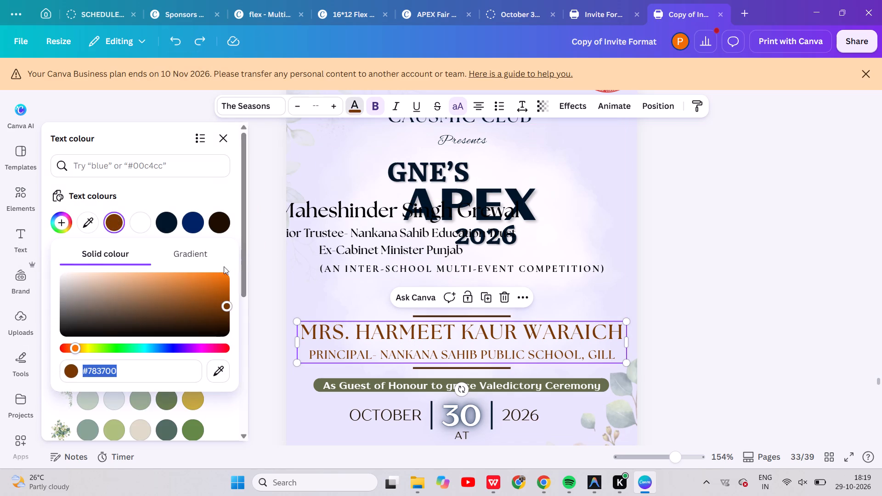
pyautogui.hotkey('ctrl', 'c')
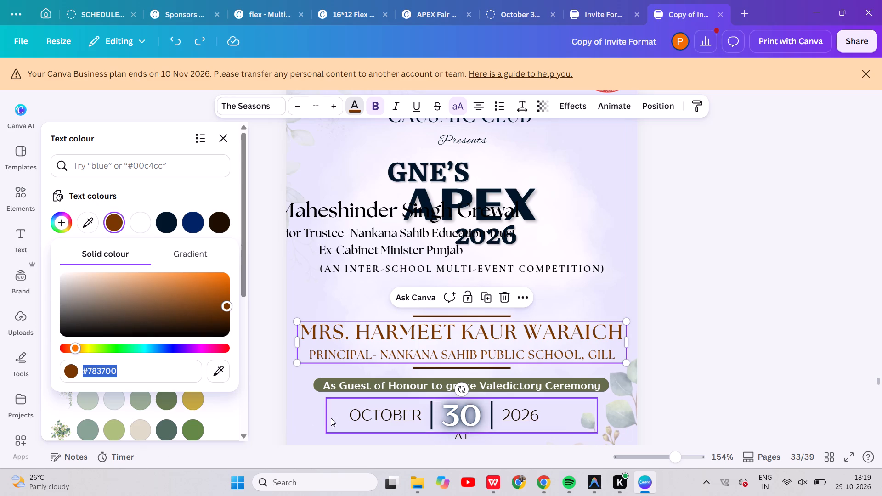
pyautogui.click(325, 238)
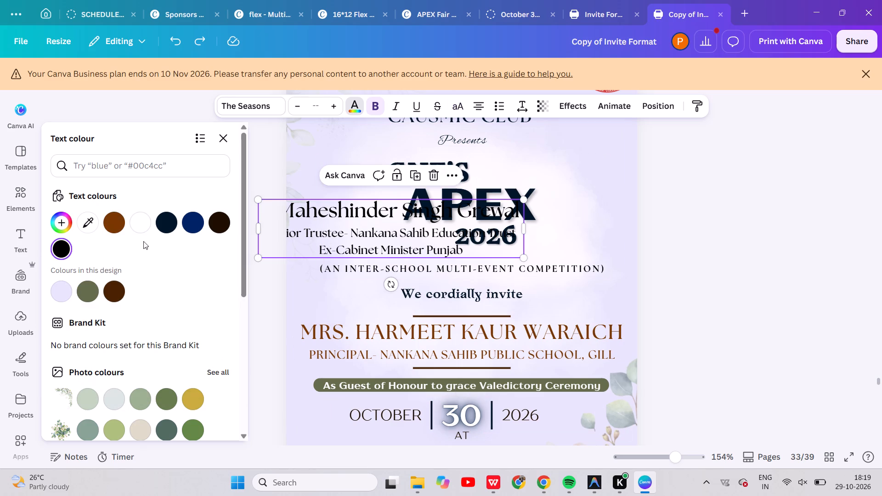
pyautogui.click(115, 225)
# Delete the old brown guest name and principal designation text between the divider lines.
pyautogui.click(474, 356)
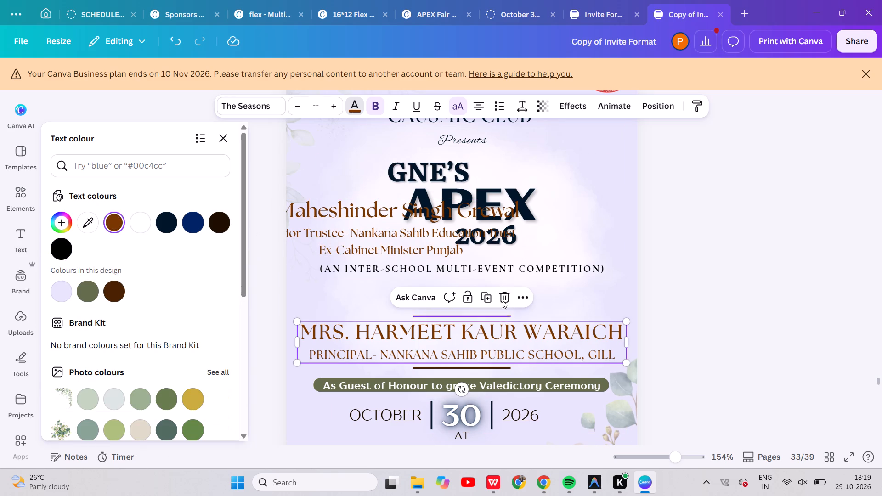
pyautogui.click(501, 296)
# Move the brown trustee details below "We cordially invite" and scale the text down to fit between the divider lines.
pyautogui.moveTo(399, 227); pyautogui.dragTo(510, 341)
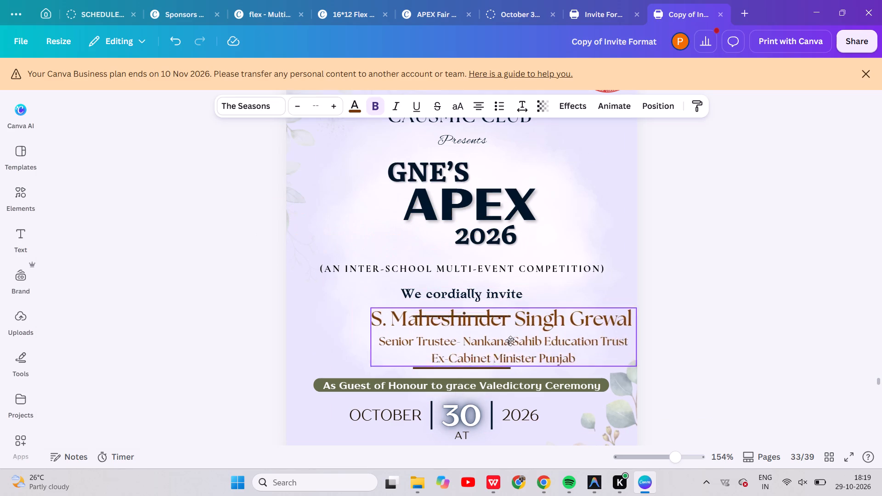
pyautogui.moveTo(510, 341); pyautogui.dragTo(472, 349)
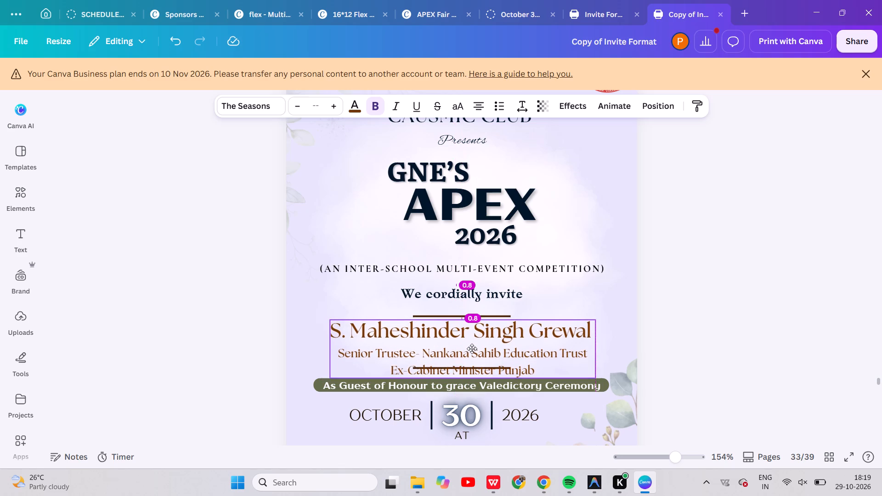
pyautogui.moveTo(472, 349); pyautogui.dragTo(473, 349)
pyautogui.moveTo(599, 381); pyautogui.dragTo(545, 356)
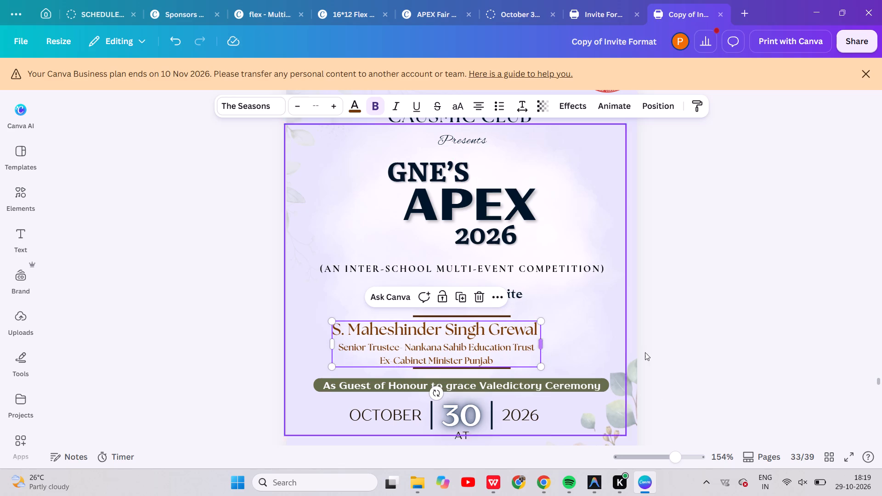
pyautogui.click(684, 351)
# Nudge the trustee details text to the right until it is centred under the "We cordially invite" line.
pyautogui.click(421, 337)
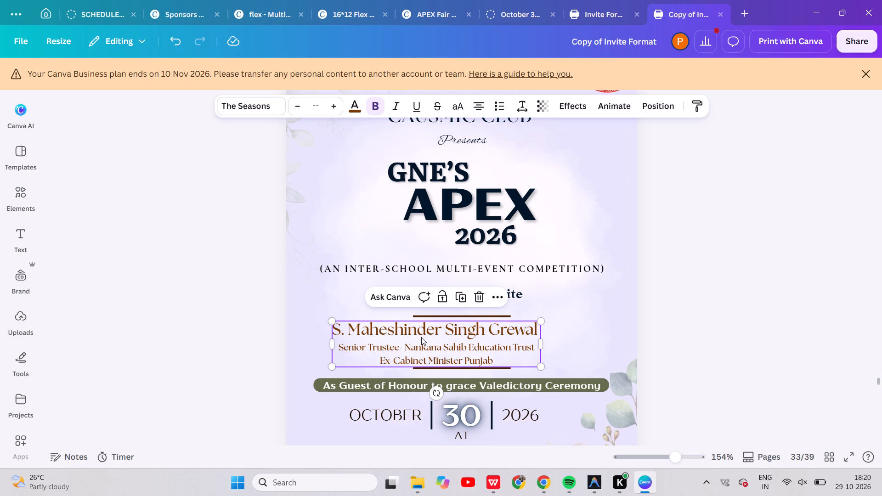
pyautogui.press('Right')
pyautogui.press('Right')
pyautogui.press('Right')
pyautogui.press('Right')
pyautogui.press('Right')
pyautogui.press('Right')
pyautogui.press('Right')
pyautogui.press('Right')
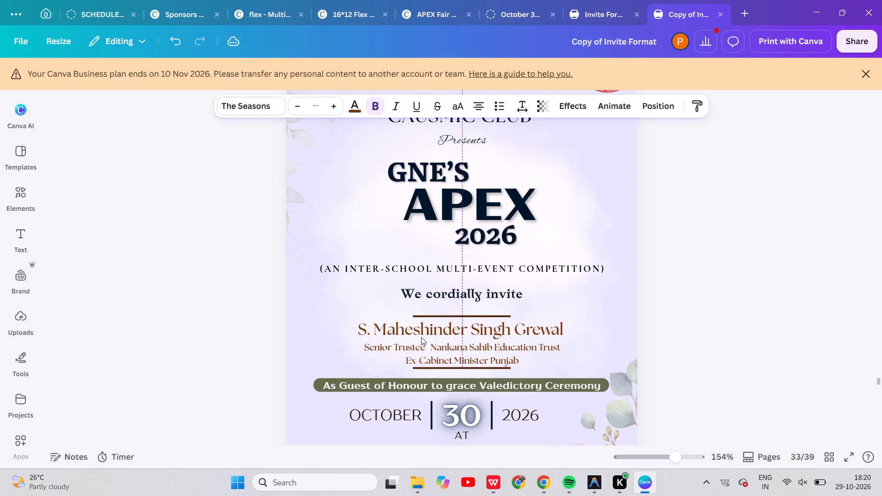
# Reduce the font size of the whole trustee details text by one increment so it clears the lower divider line.
pyautogui.click(297, 107)
pyautogui.click(686, 295)
pyautogui.click(466, 352)
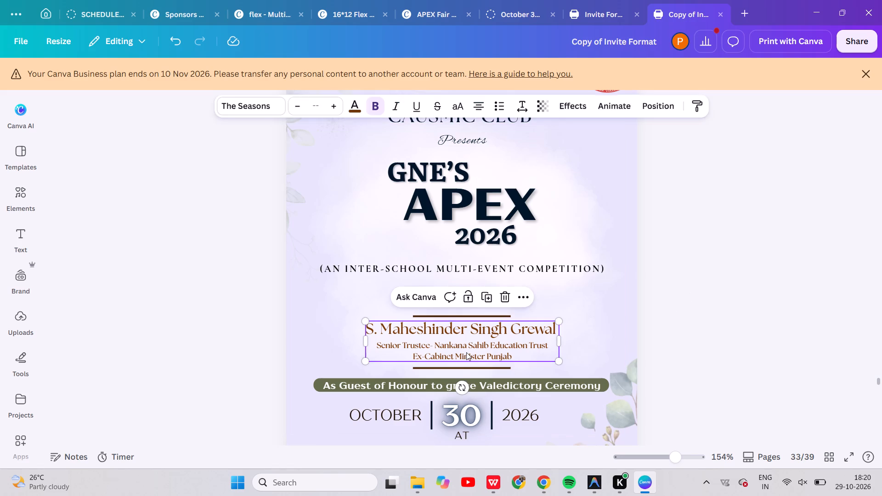
# Nudge the brown trustee details text down one increment between the two divider lines.
pyautogui.click(687, 344)
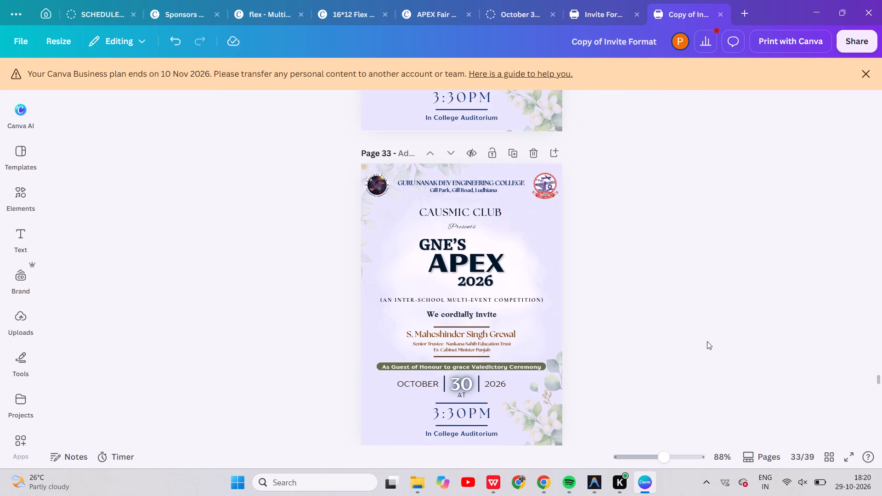
pyautogui.click(464, 341)
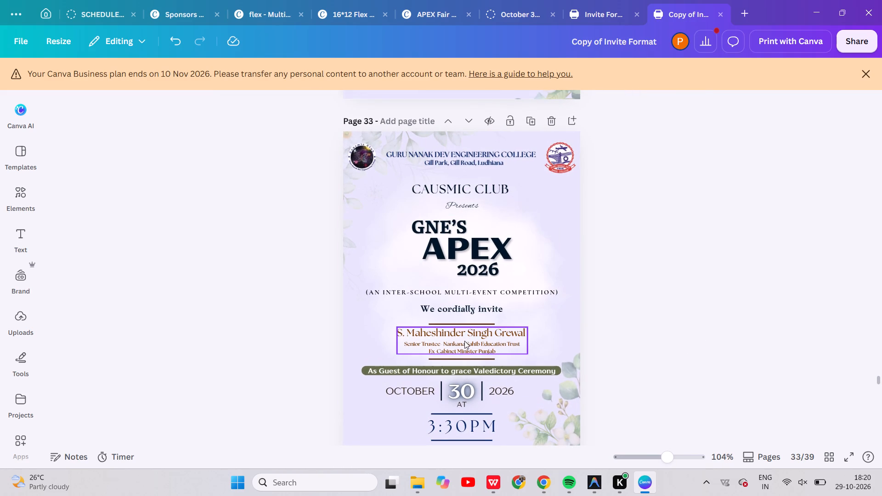
pyautogui.press('Down')
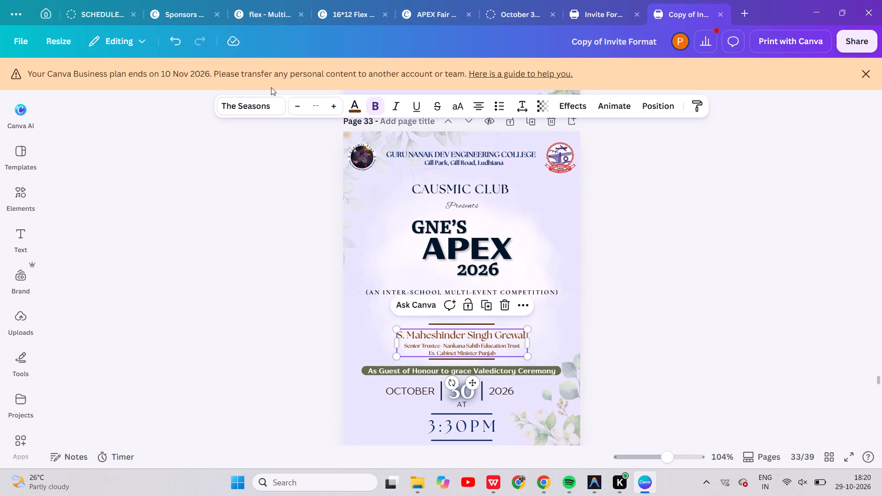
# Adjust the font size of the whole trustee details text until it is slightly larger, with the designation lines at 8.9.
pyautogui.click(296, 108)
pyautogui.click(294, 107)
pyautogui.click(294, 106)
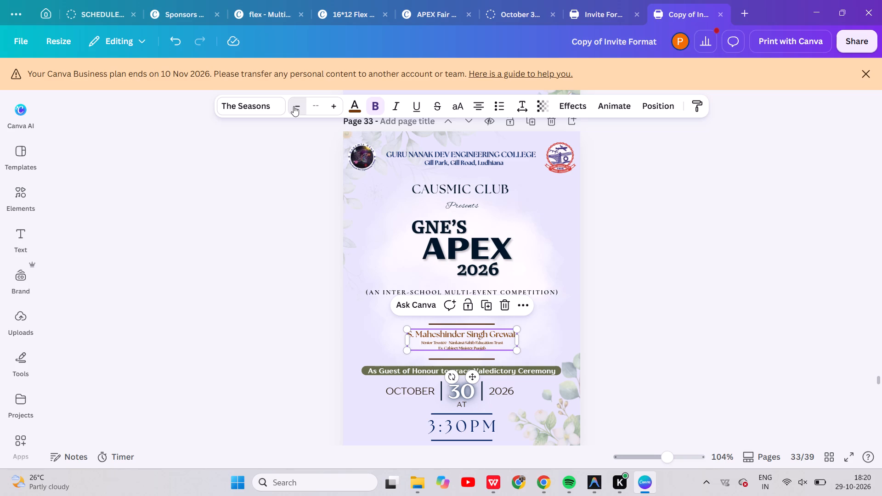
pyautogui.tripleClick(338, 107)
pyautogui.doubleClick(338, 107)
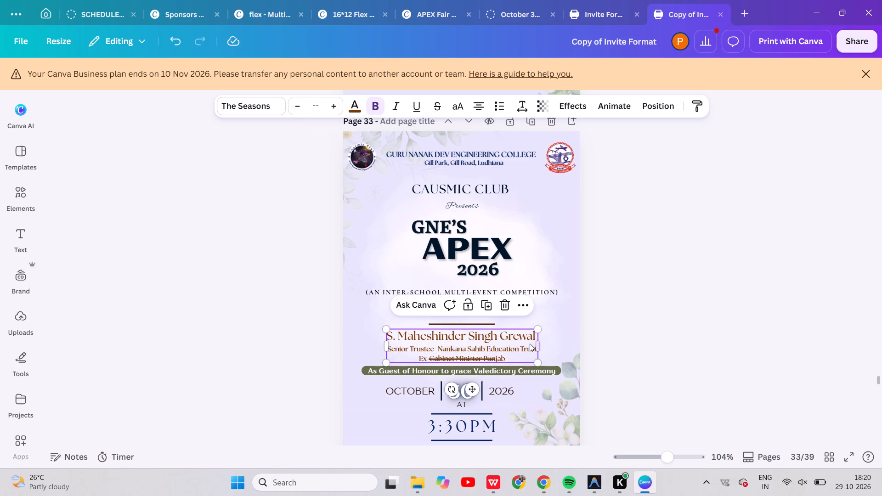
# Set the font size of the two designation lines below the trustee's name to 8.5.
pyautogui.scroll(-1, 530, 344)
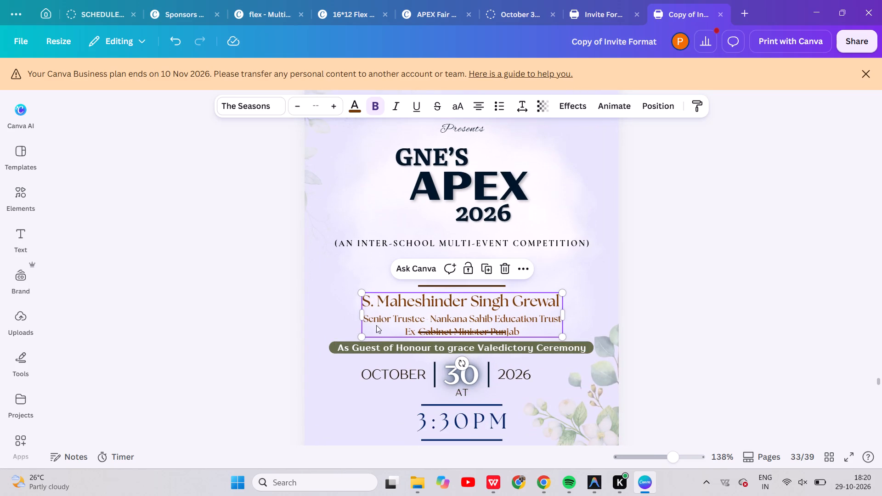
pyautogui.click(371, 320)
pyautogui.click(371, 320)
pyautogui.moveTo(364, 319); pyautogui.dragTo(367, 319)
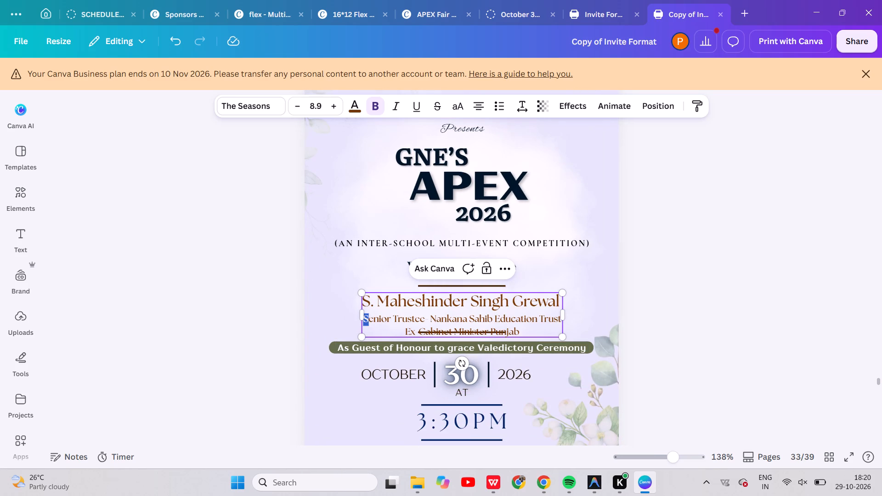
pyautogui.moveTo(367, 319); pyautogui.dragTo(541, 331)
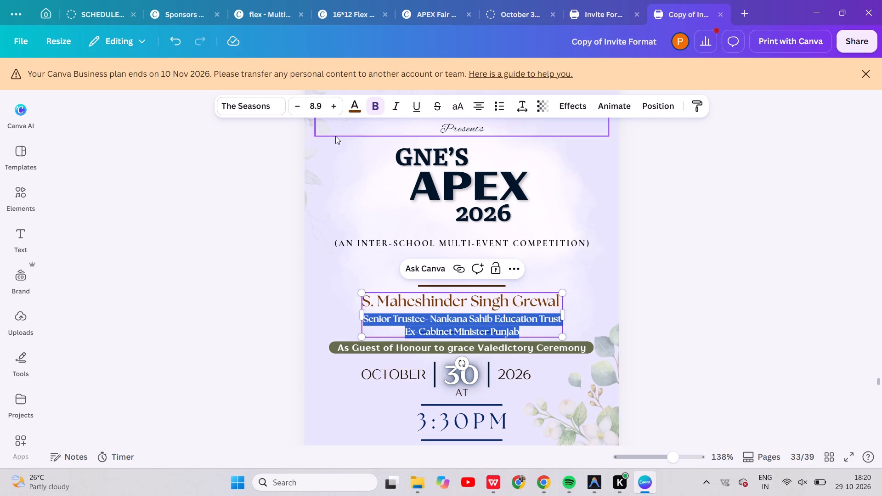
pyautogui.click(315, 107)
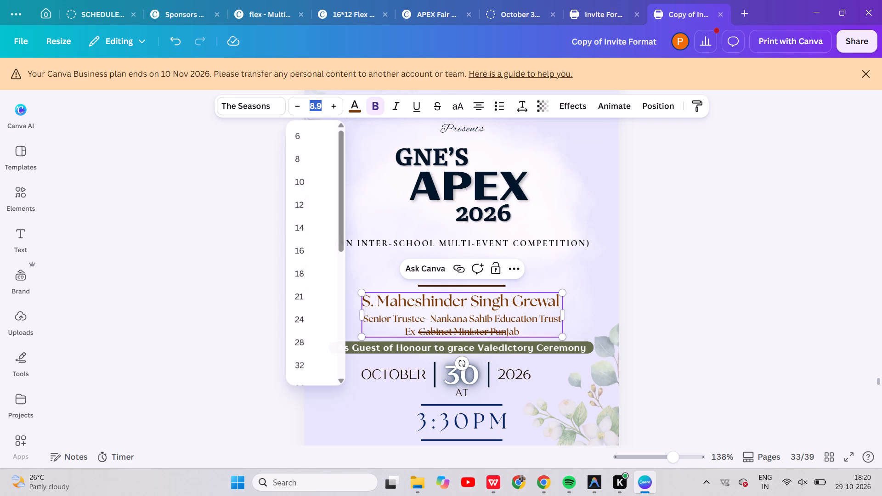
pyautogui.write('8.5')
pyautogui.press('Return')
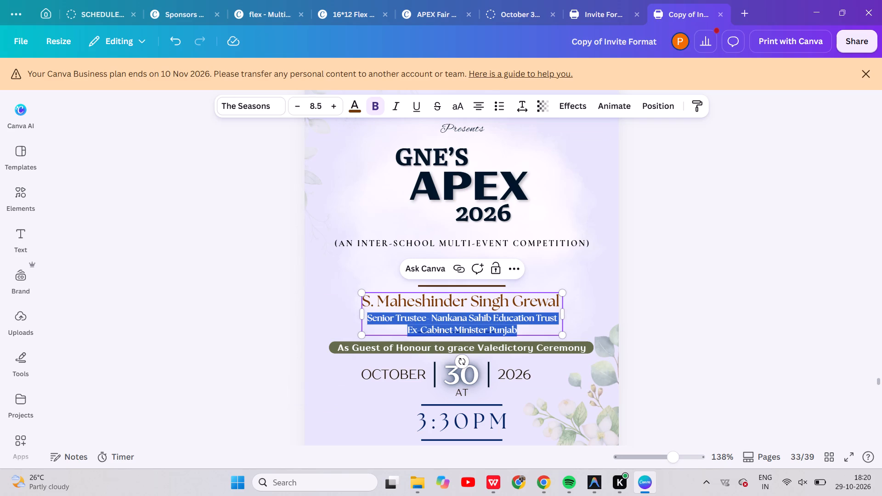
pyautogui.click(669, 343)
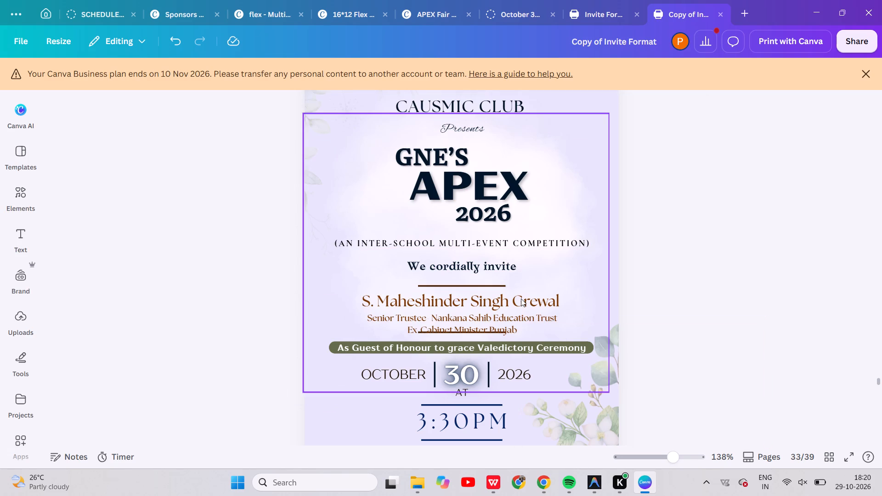
# Nudge the trustee details text up until it sits evenly between the upper and lower divider lines.
pyautogui.click(521, 298)
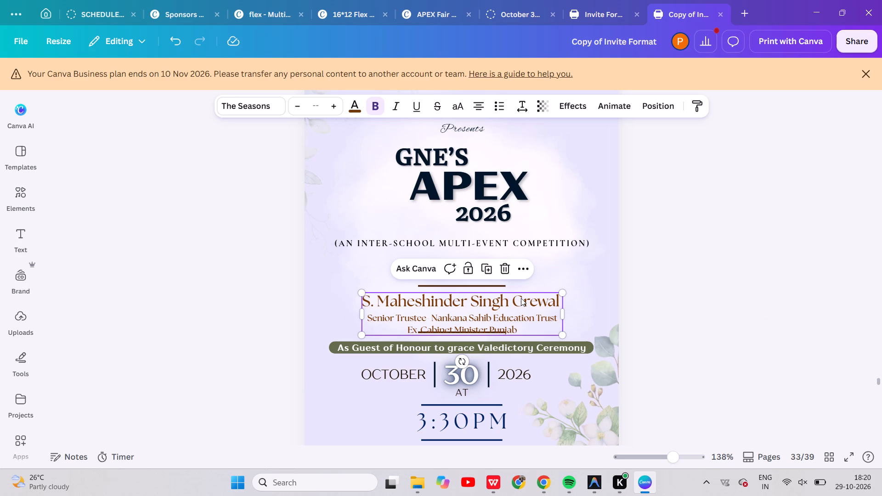
pyautogui.press('Up')
pyautogui.press('Up')
pyautogui.press('Down')
pyautogui.press('Up')
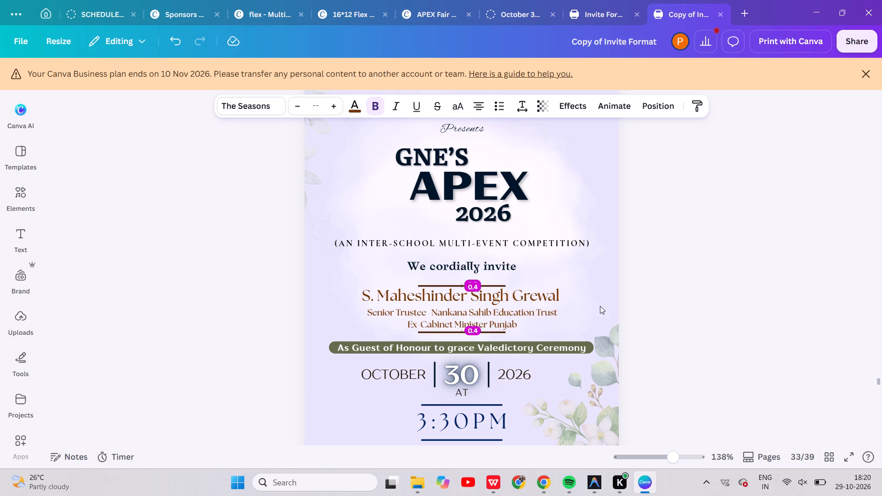
pyautogui.click(666, 313)
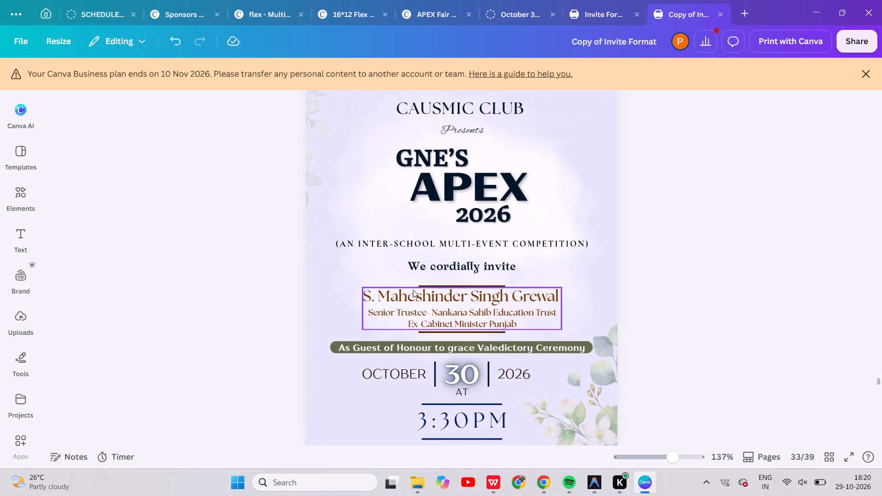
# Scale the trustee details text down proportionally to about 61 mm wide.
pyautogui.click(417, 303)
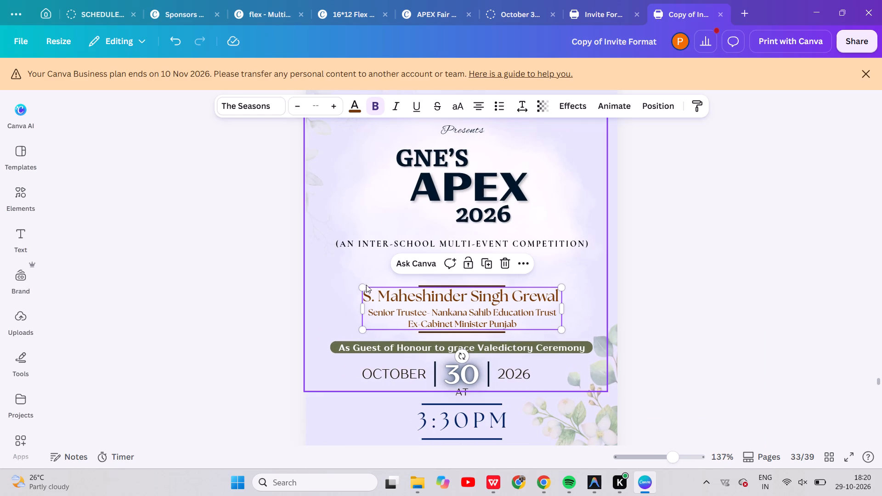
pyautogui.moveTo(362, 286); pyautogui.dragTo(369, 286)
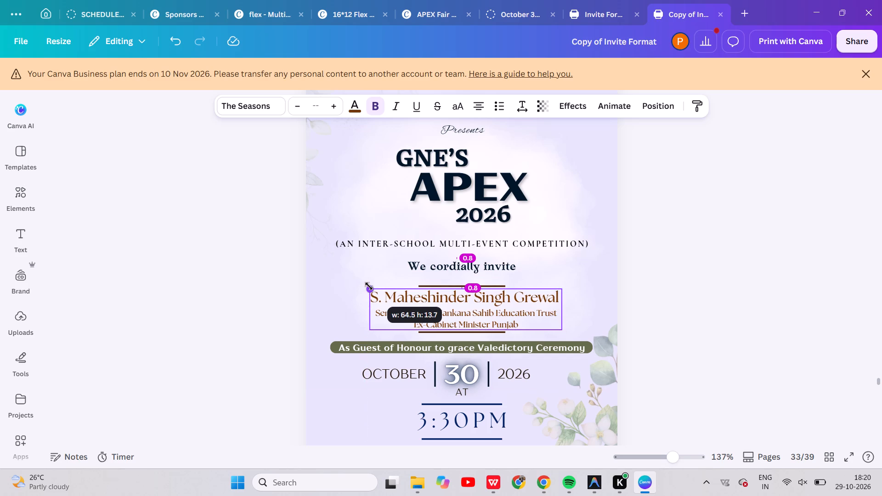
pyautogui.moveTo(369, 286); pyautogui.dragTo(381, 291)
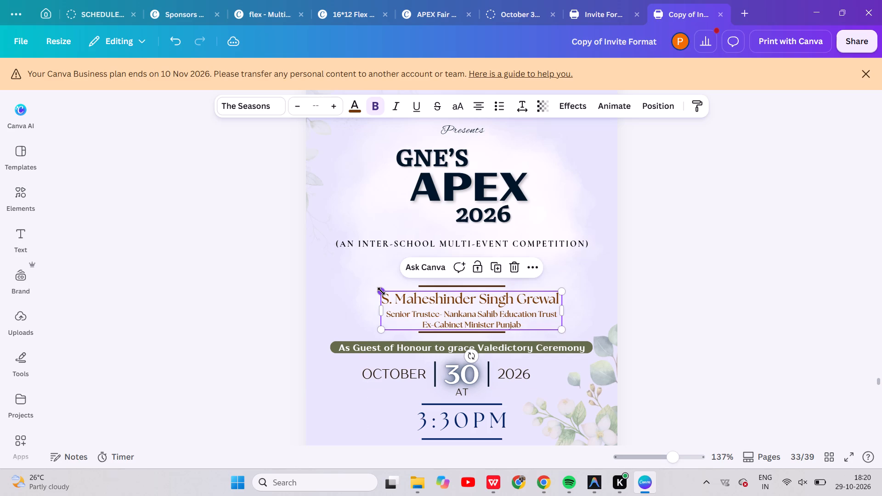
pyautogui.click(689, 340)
# Move the trustee details text back towards the middle and align it to the page centre horizontally.
pyautogui.moveTo(527, 318); pyautogui.dragTo(505, 319)
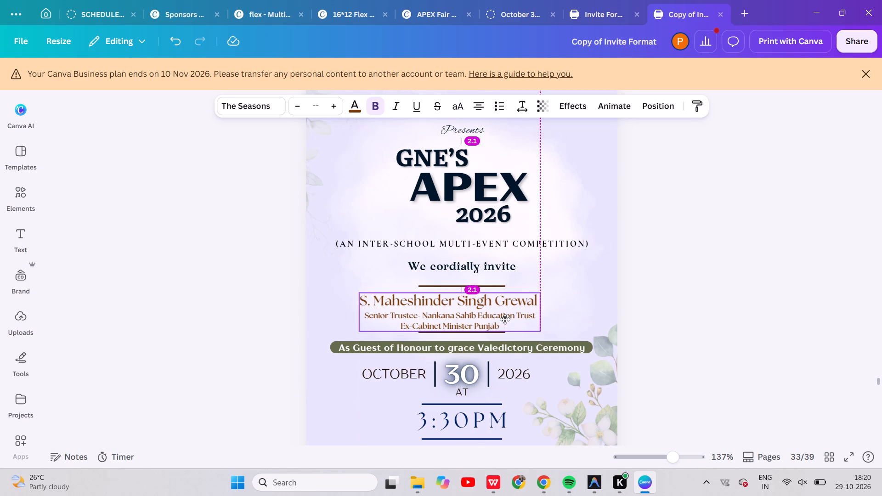
pyautogui.moveTo(505, 319); pyautogui.dragTo(505, 318)
pyautogui.click(649, 111)
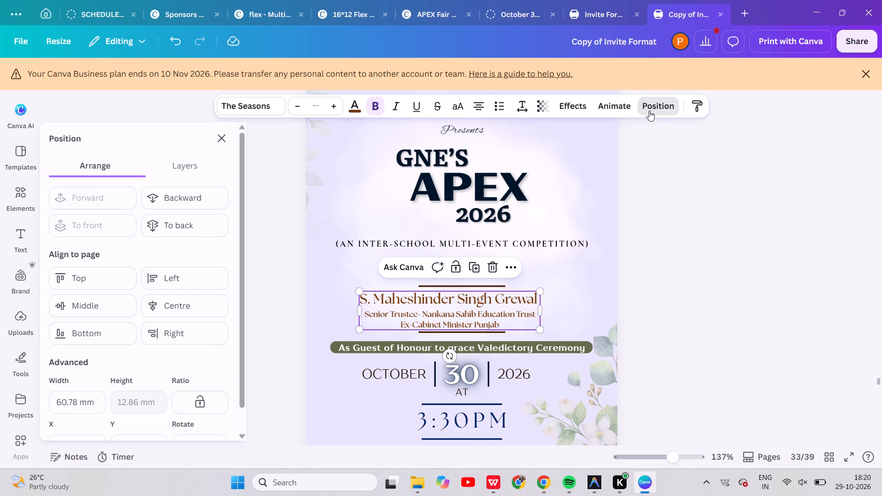
pyautogui.click(196, 311)
pyautogui.click(658, 254)
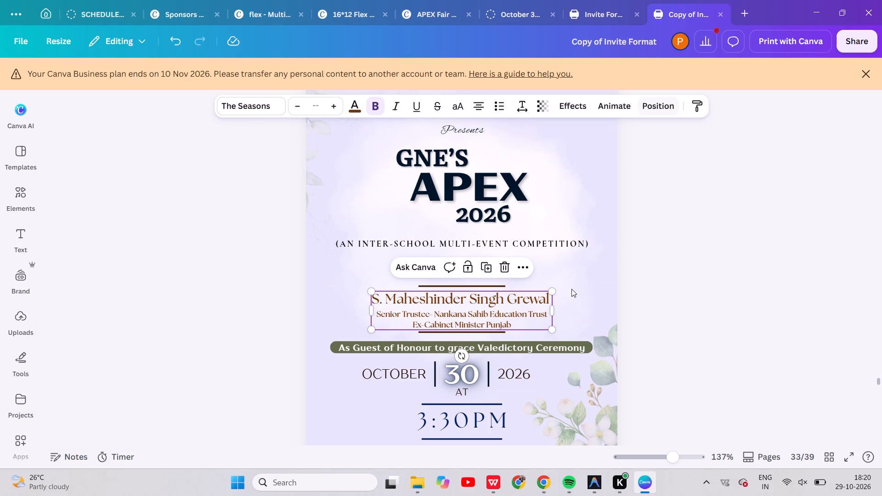
pyautogui.click(709, 276)
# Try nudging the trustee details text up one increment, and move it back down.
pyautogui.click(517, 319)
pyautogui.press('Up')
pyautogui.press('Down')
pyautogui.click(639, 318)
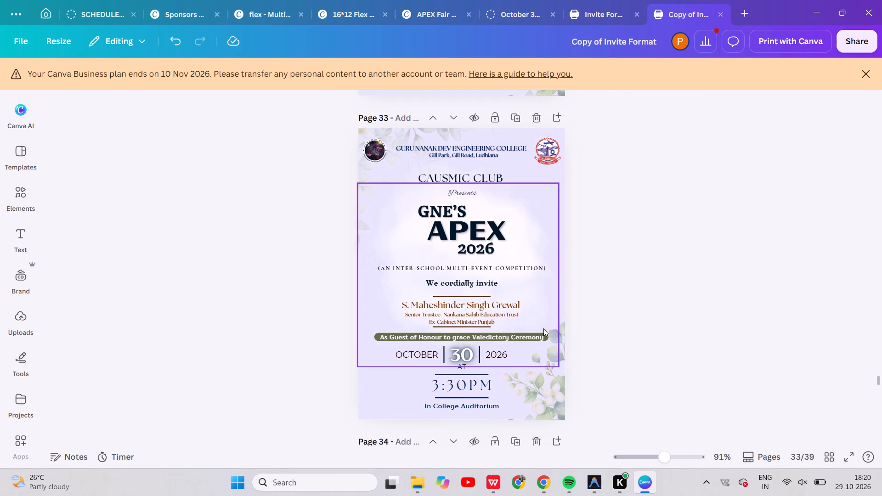
# Set the font size of the trustee's name line to 15.
pyautogui.click(486, 314)
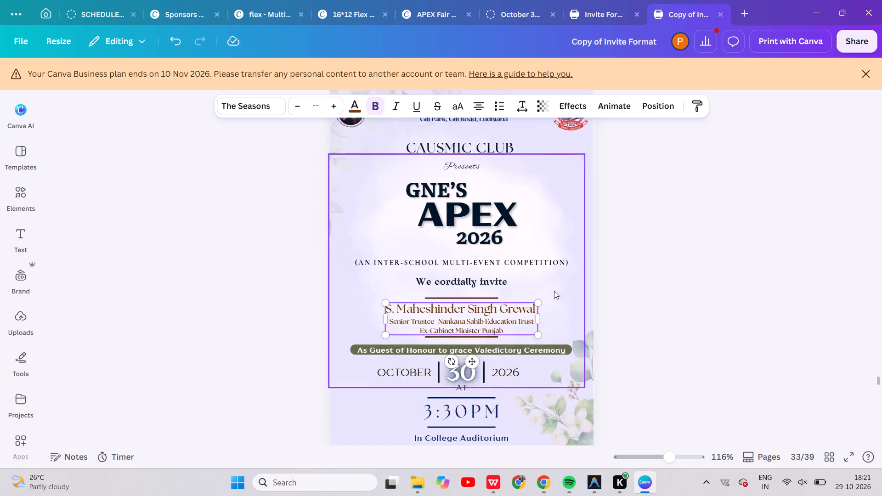
pyautogui.click(565, 333)
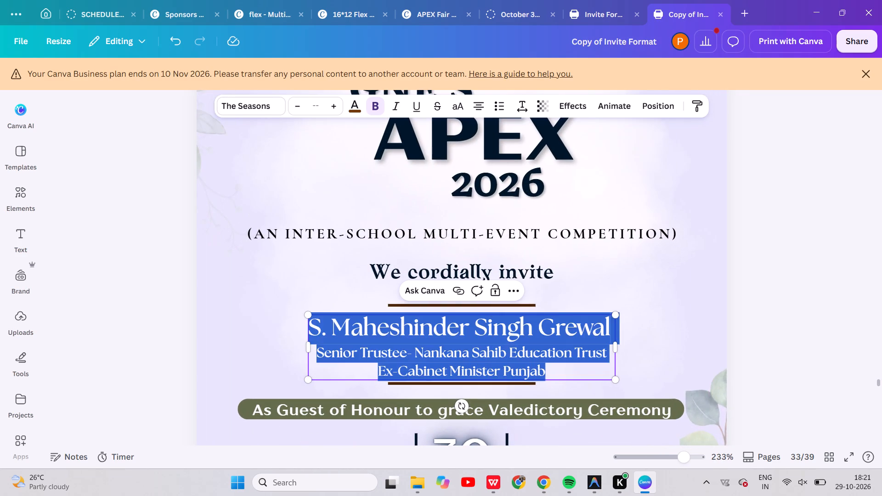
pyautogui.click(577, 333)
pyautogui.moveTo(609, 330); pyautogui.dragTo(310, 325)
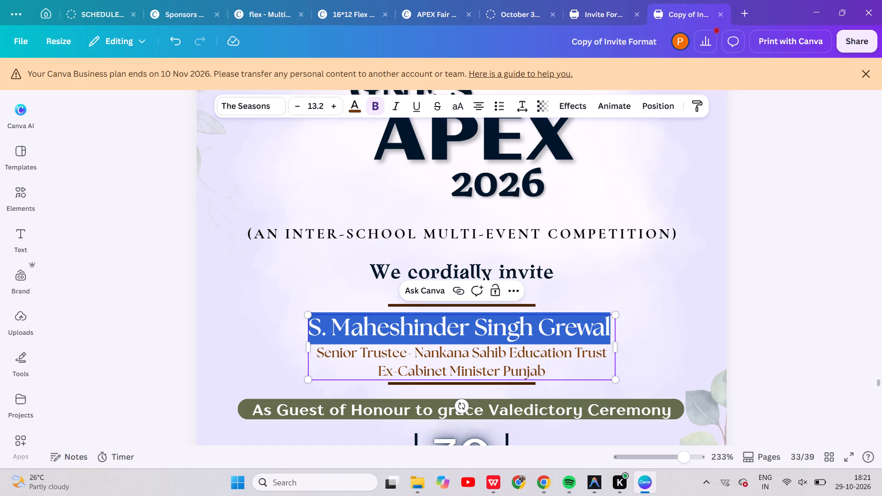
pyautogui.click(322, 109)
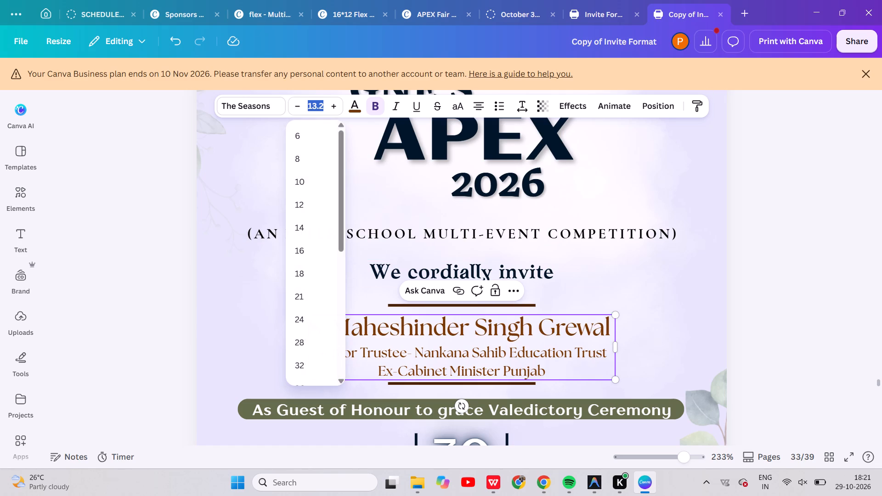
pyautogui.write('15')
pyautogui.press('Return')
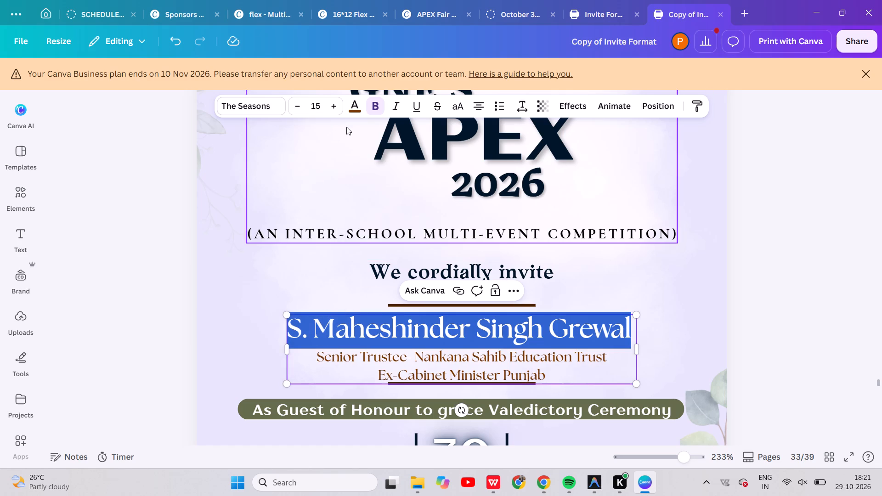
pyautogui.click(739, 360)
# Set the font size of the two designation lines below the trustee's name to 7.
pyautogui.click(433, 359)
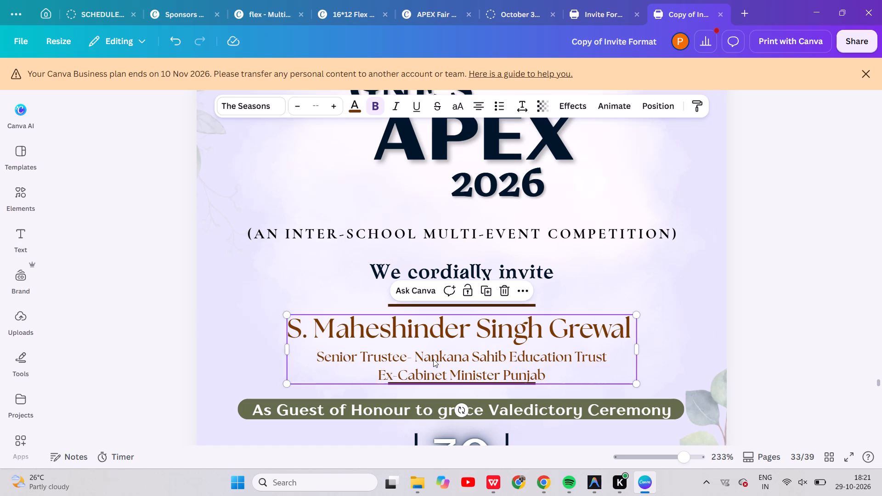
pyautogui.click(433, 359)
pyautogui.click(481, 381)
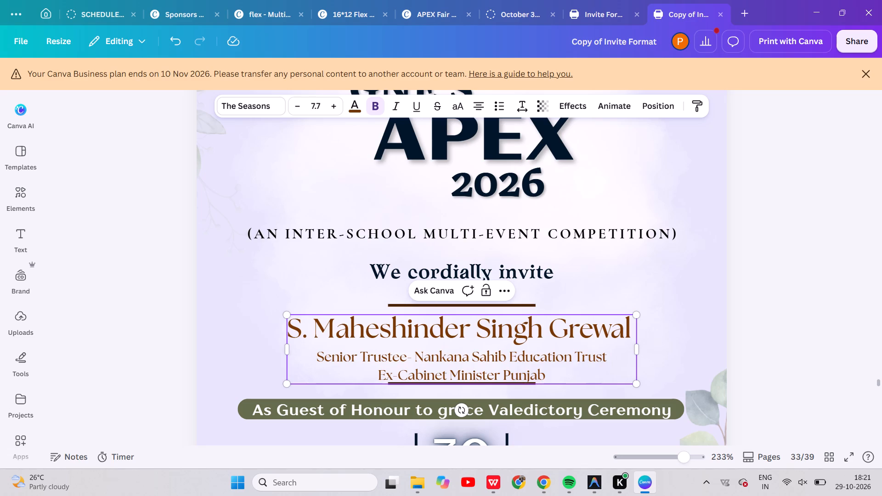
pyautogui.moveTo(554, 378); pyautogui.dragTo(319, 352)
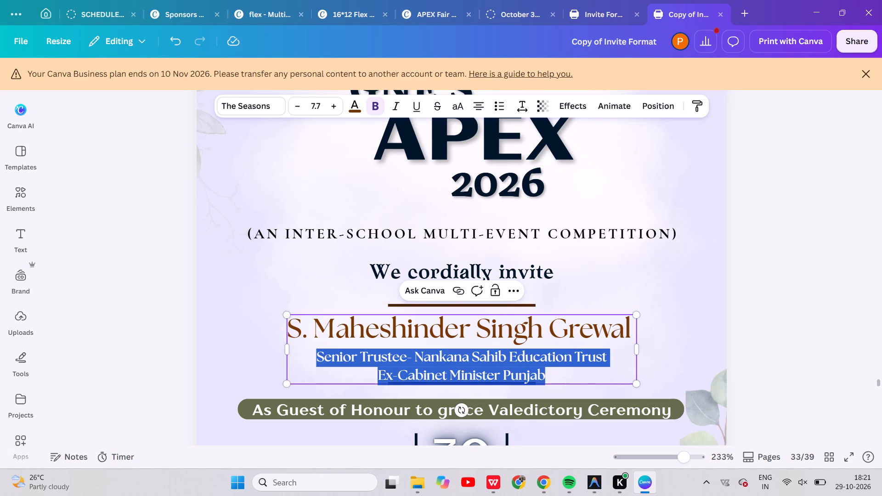
pyautogui.click(317, 107)
pyautogui.press('7')
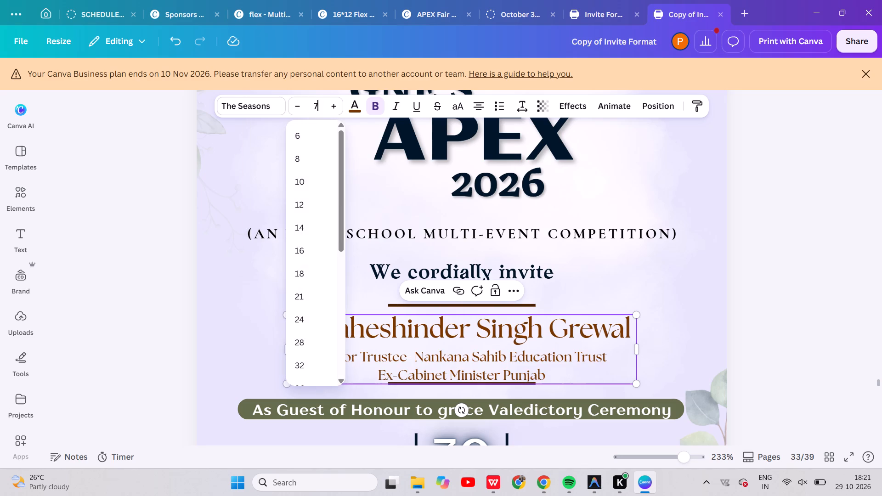
pyautogui.press('Return')
pyautogui.click(733, 337)
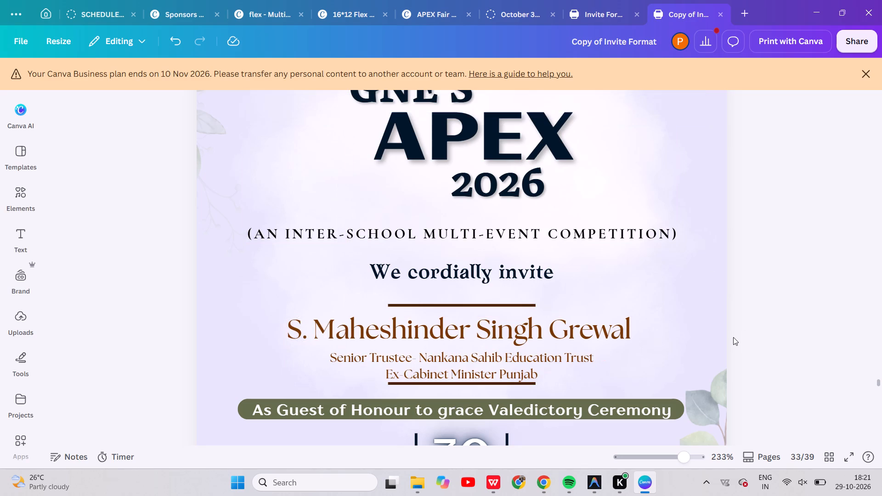
# Nudge the trustee details text up one increment so it is evenly spaced between the divider lines.
pyautogui.click(459, 327)
pyautogui.press('Up')
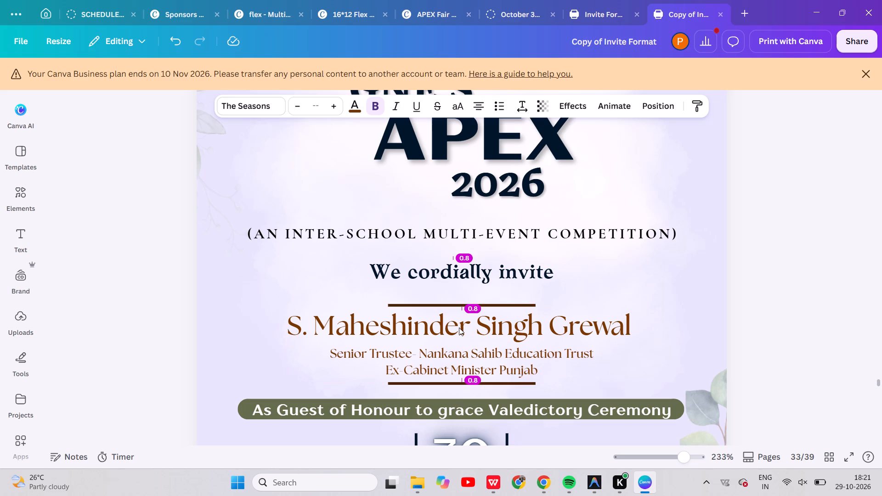
pyautogui.click(663, 360)
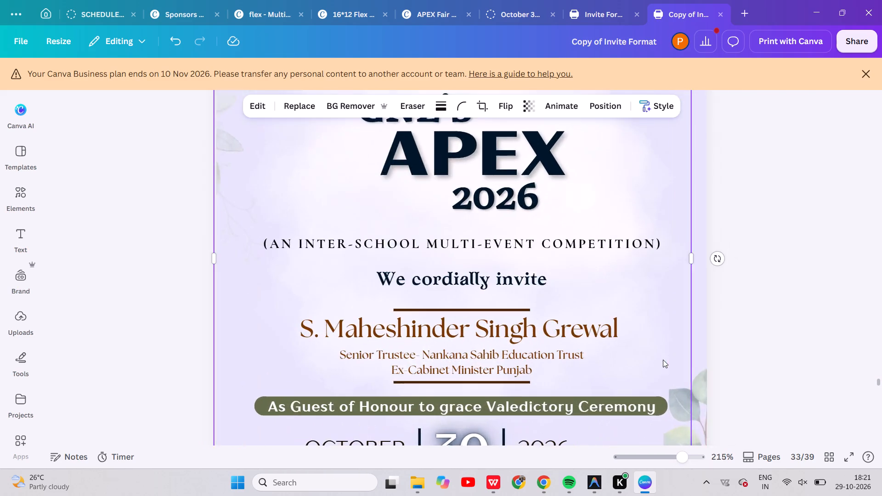
# Widen the gap around the trustee details by nudging the upper divider line up and the lower one down one increment each.
pyautogui.click(524, 289)
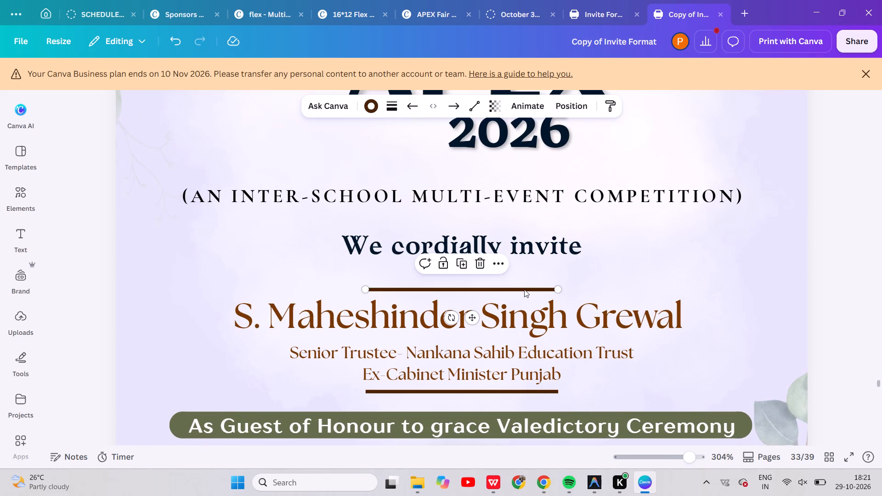
pyautogui.press('Up')
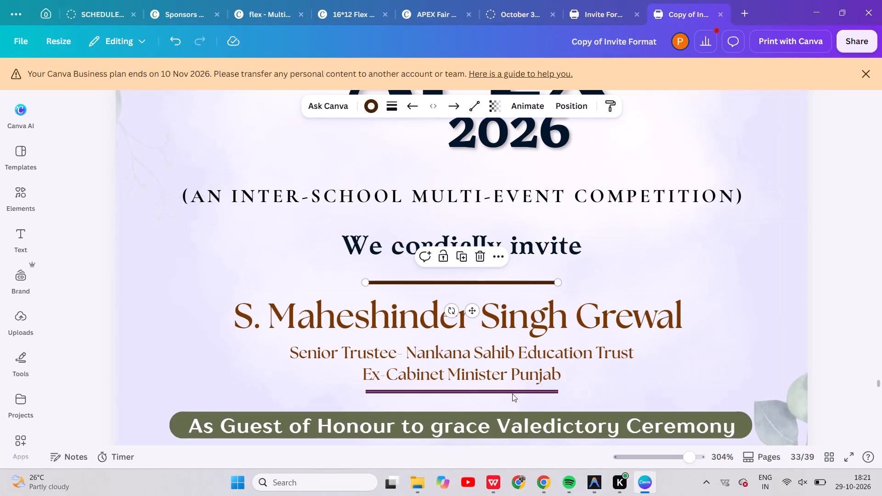
pyautogui.click(509, 392)
pyautogui.press('Down')
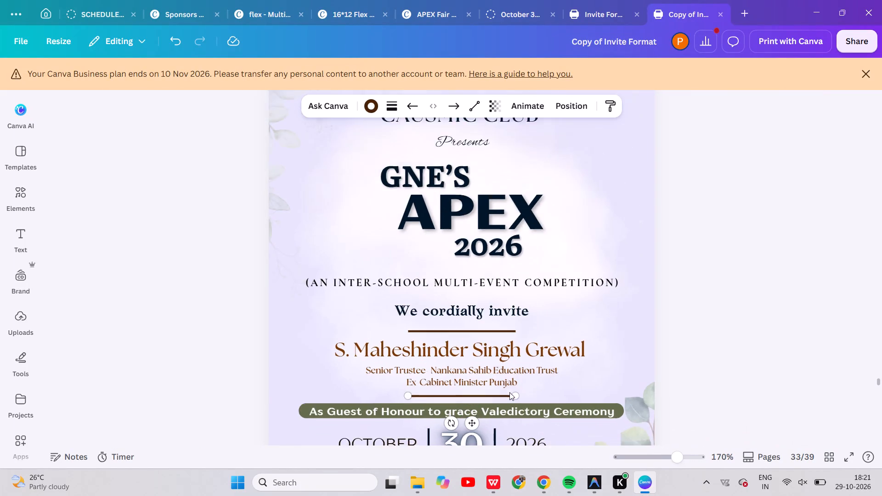
pyautogui.click(627, 373)
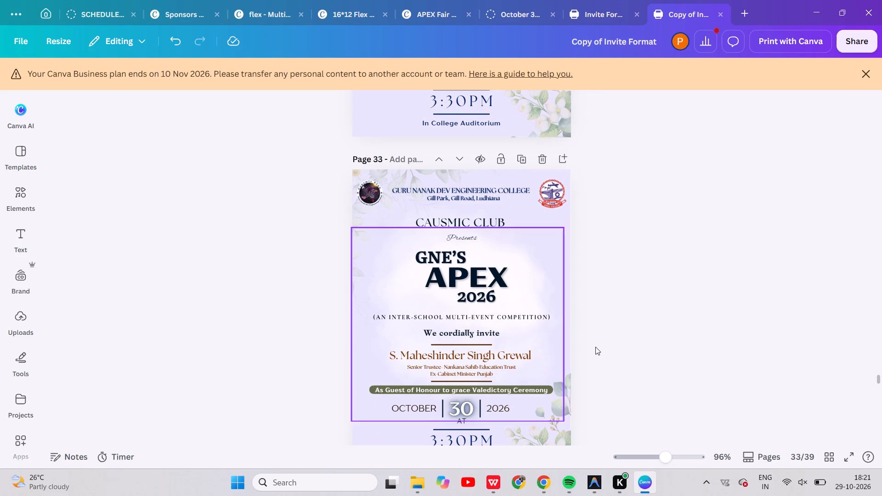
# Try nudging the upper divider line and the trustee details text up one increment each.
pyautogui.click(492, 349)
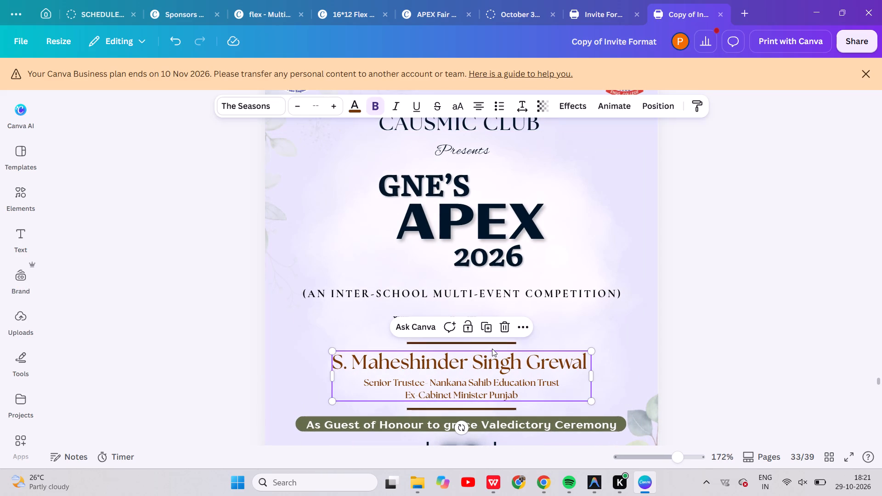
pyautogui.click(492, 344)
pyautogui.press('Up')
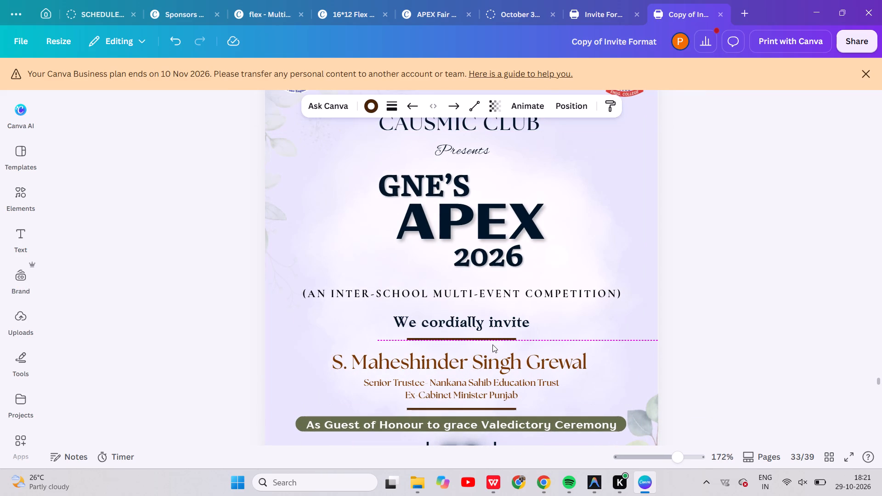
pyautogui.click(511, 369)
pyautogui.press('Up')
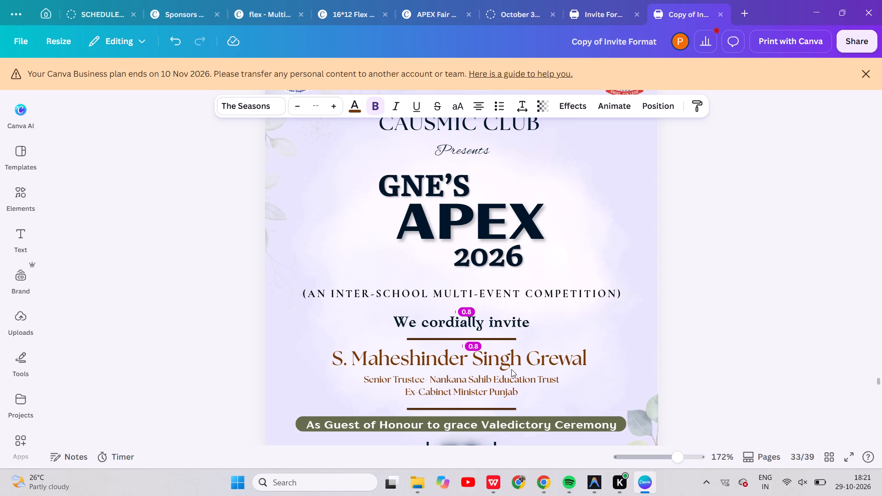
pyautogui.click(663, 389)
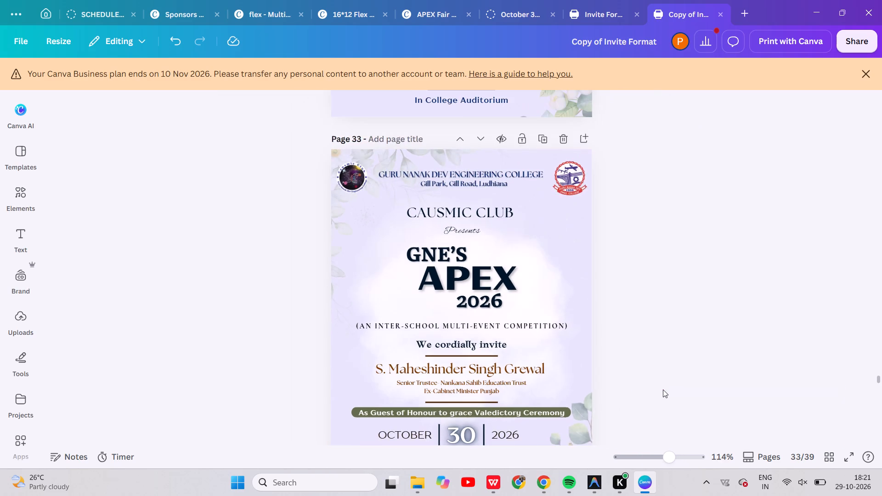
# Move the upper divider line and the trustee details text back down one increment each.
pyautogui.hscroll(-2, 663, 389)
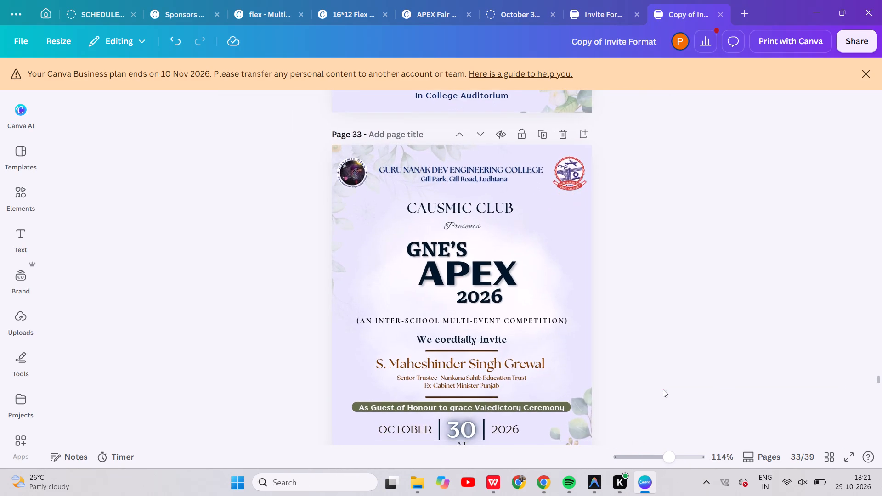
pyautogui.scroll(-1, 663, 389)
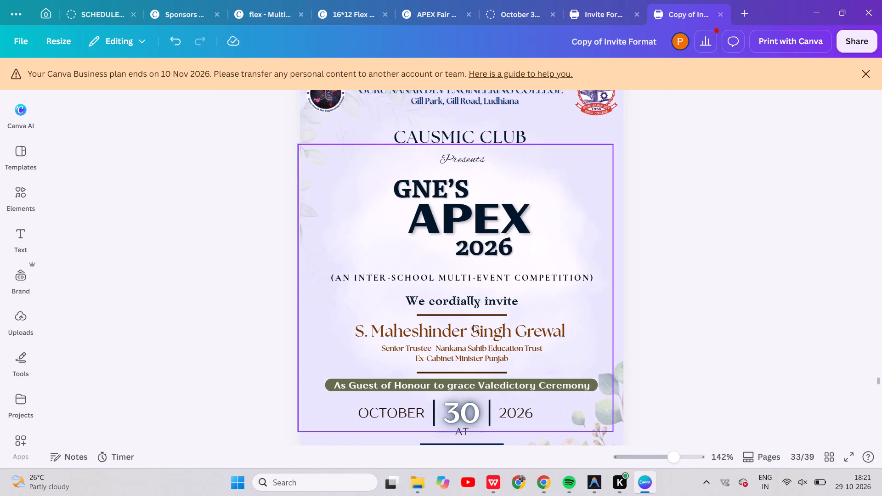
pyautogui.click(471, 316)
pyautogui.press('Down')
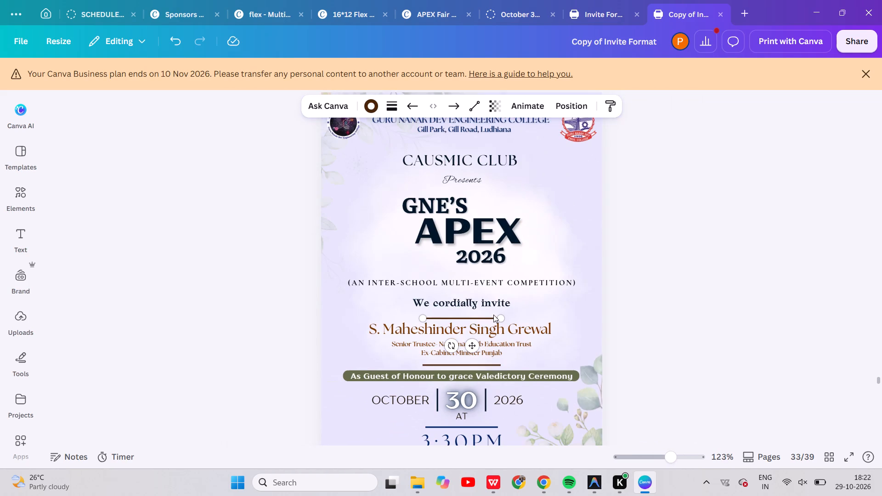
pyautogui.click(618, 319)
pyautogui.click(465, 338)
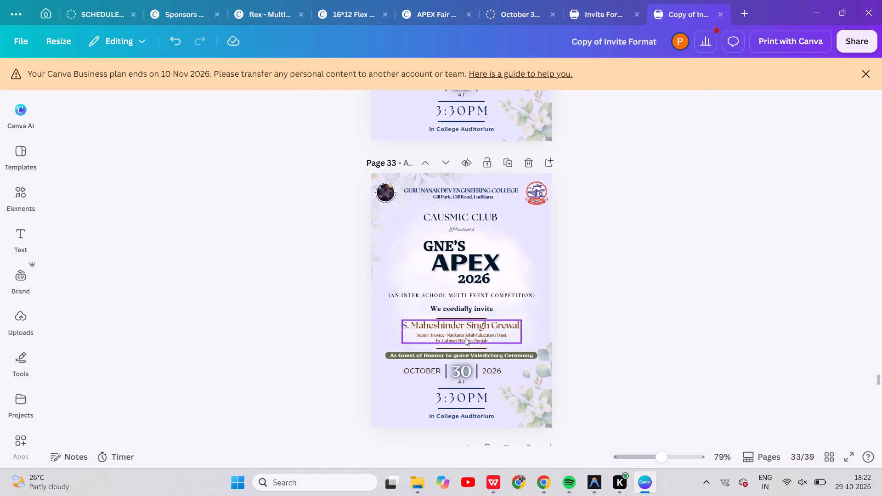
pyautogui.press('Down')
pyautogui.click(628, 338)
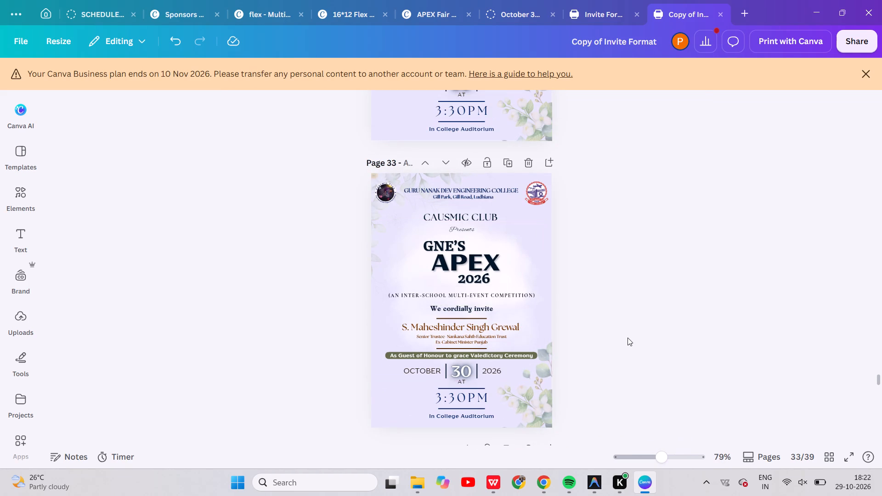
# Download only the current invitation page, page 33, as a PNG.
pyautogui.scroll(-1, 583, 236)
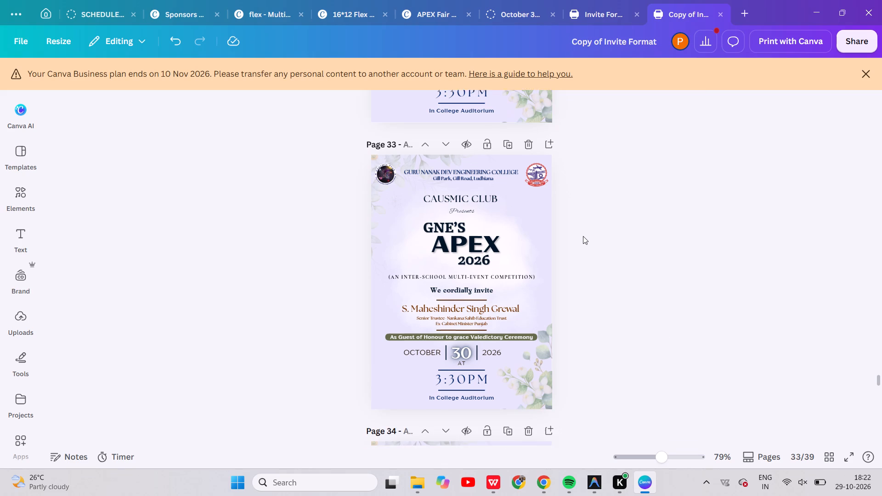
pyautogui.scroll(-1, 583, 236)
pyautogui.click(852, 47)
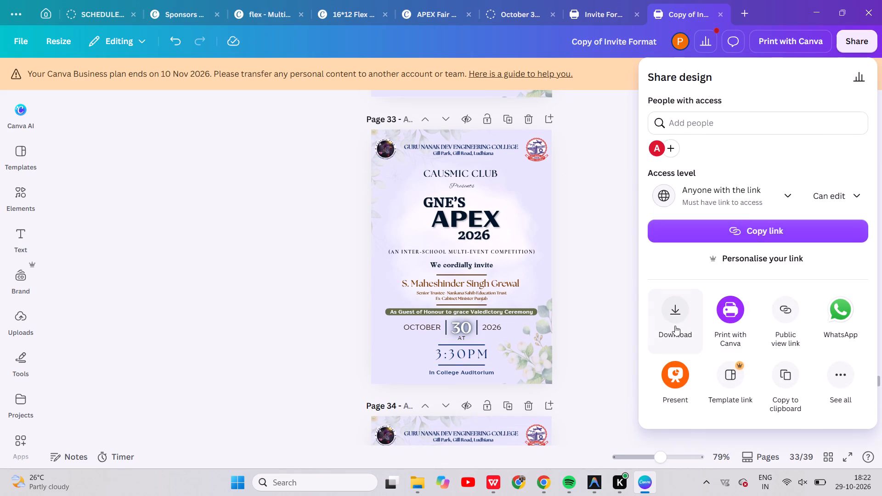
pyautogui.click(674, 325)
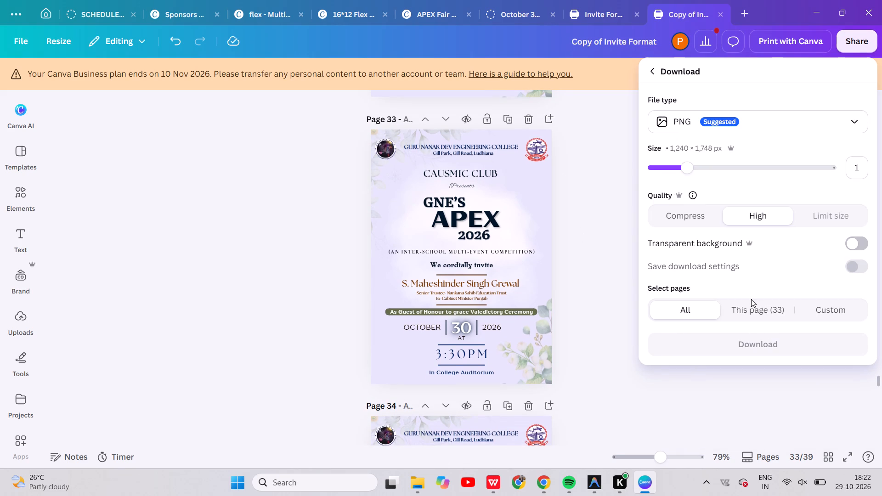
pyautogui.click(751, 313)
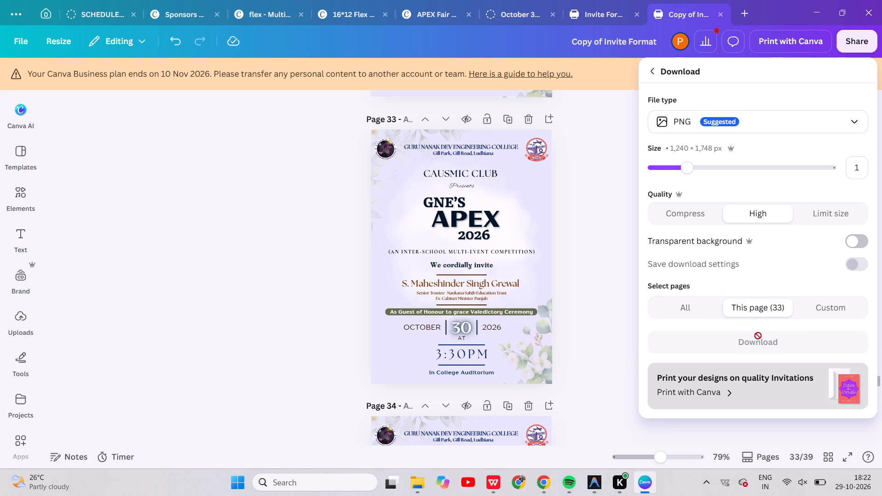
pyautogui.click(755, 345)
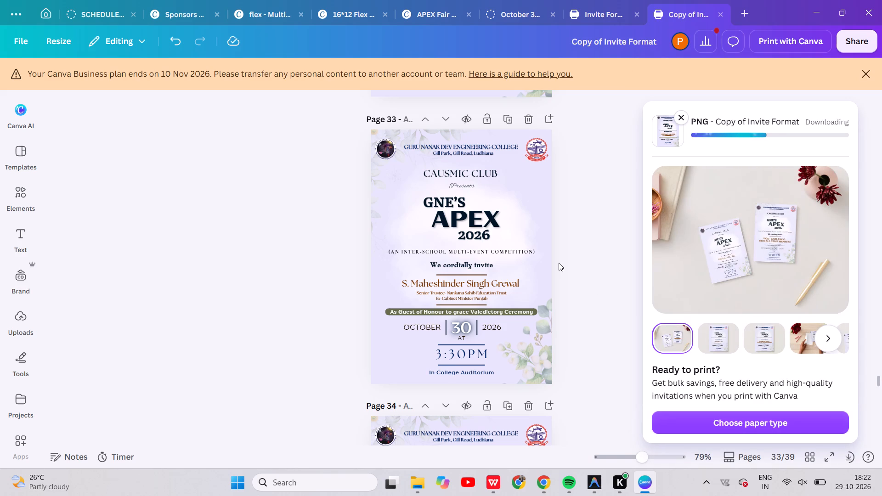
# Save the exported invitation page in the Downloads folder as Copy of Invite Format.png.
pyautogui.click(598, 229)
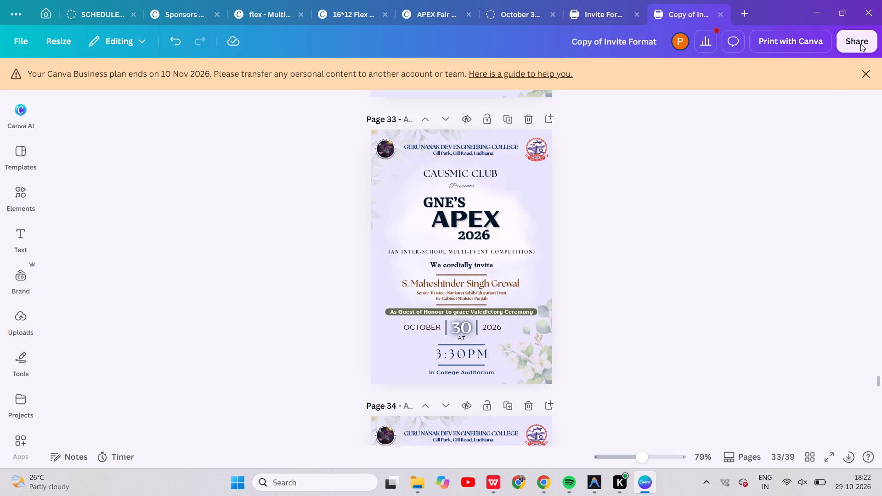
pyautogui.click(860, 43)
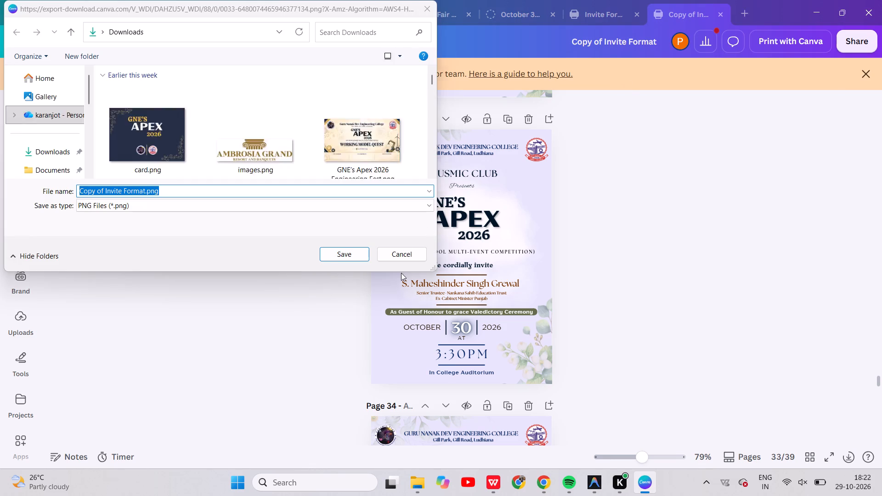
pyautogui.click(335, 254)
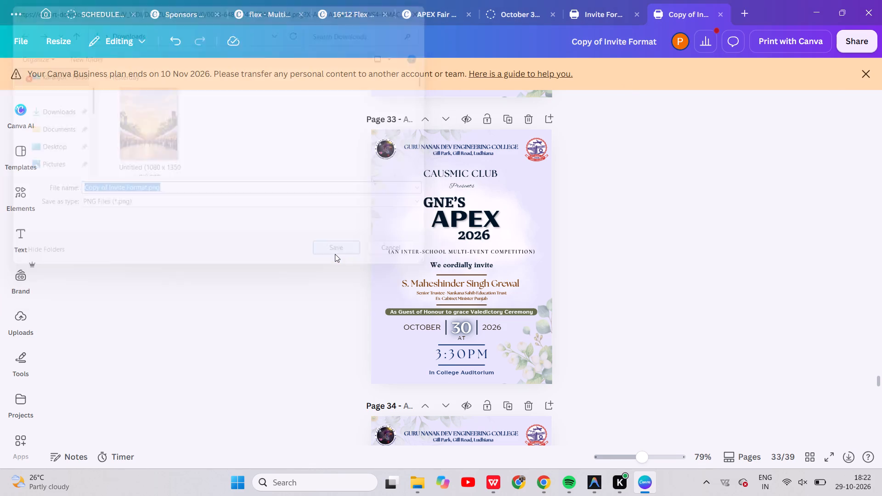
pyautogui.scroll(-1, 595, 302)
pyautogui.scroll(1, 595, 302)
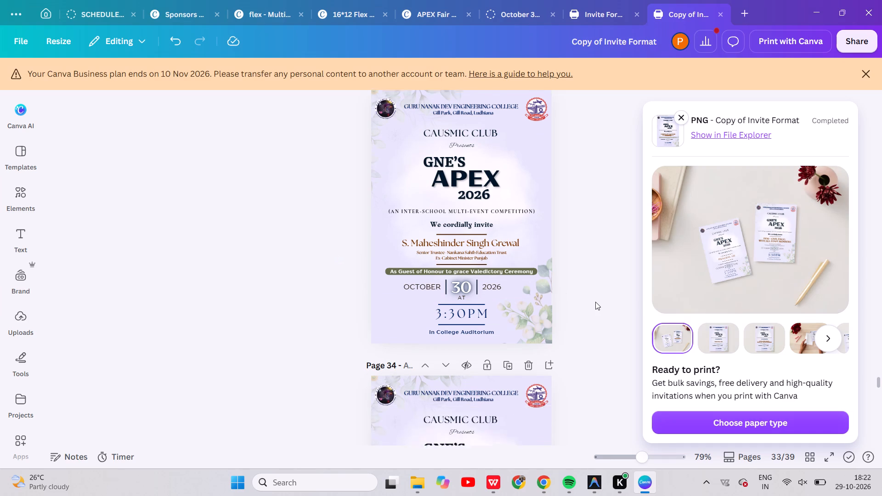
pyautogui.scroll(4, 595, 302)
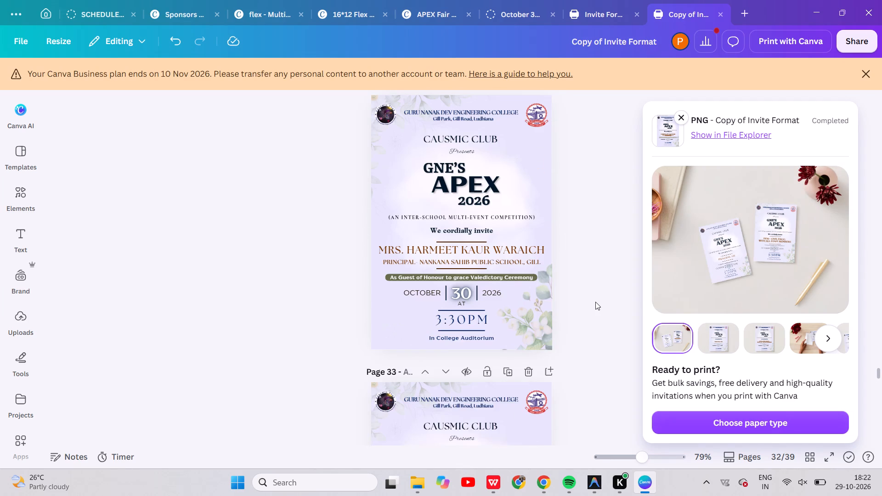
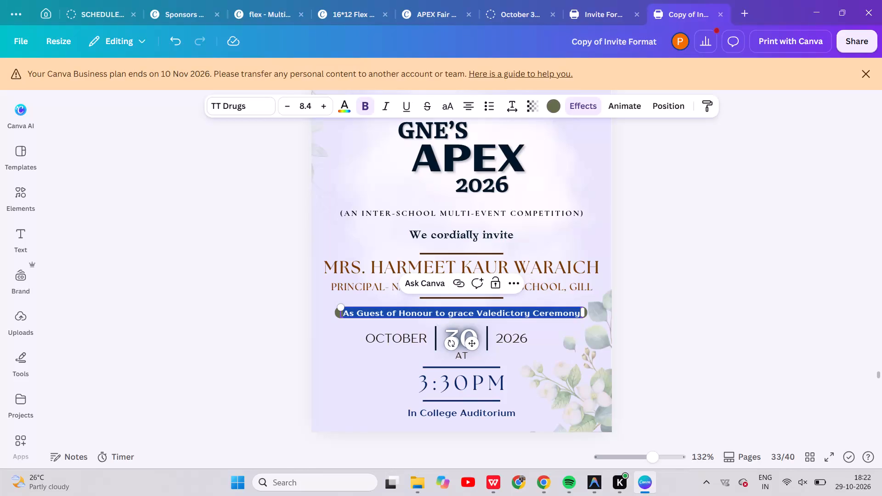
# Replace the Guest of Honour line with the copied text "As Chief Guest to grace Valedictory Ceremony".
pyautogui.hotkey('ctrl', 'v')
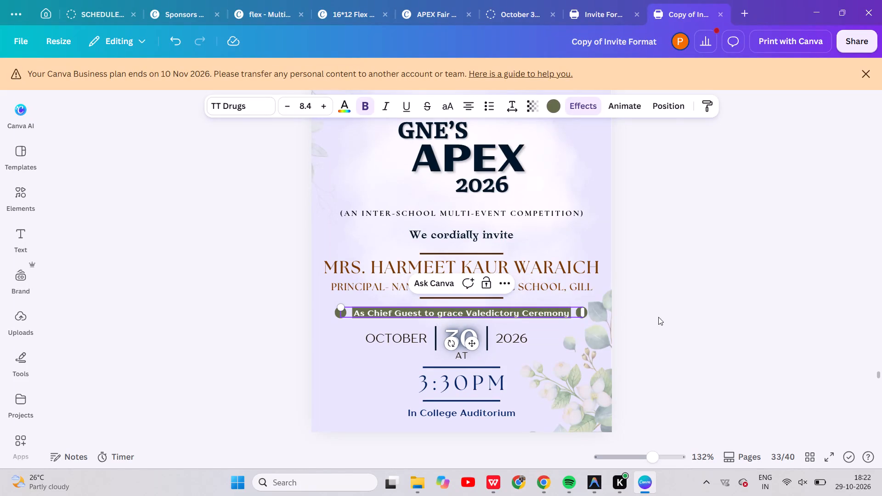
pyautogui.click(643, 321)
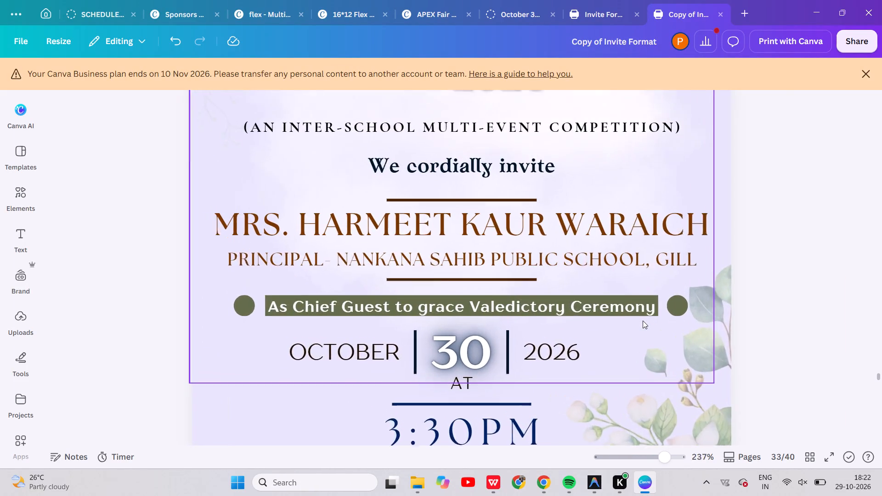
# Nudge the green circle at the right end of the Chief Guest banner three increments left against the shortened text.
pyautogui.click(718, 304)
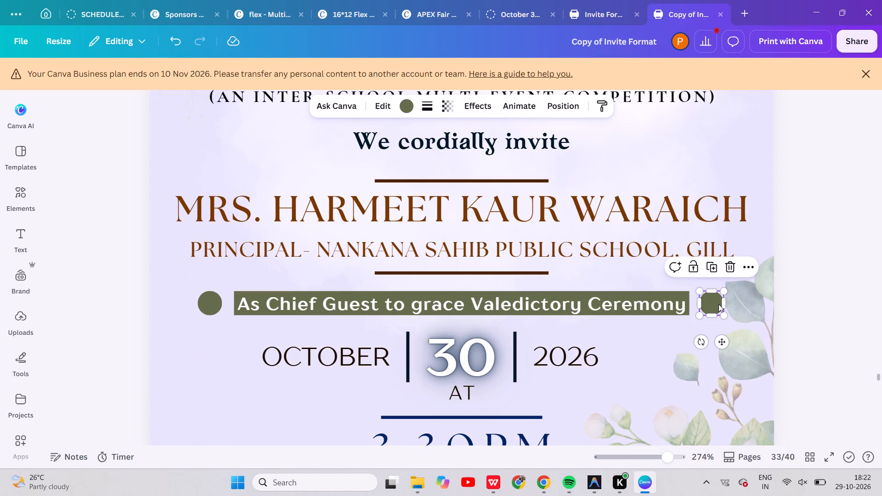
pyautogui.press('Left')
pyautogui.press('Left')
pyautogui.press('Left')
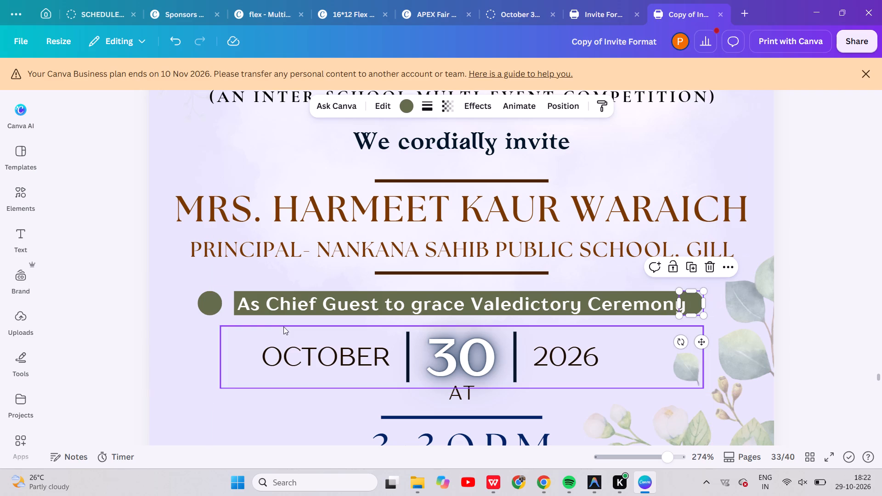
# Nudge the detached green circle right until it caps the left end of the "As Chief Guest to grace Valedictory Ceremony" banner.
pyautogui.click(203, 304)
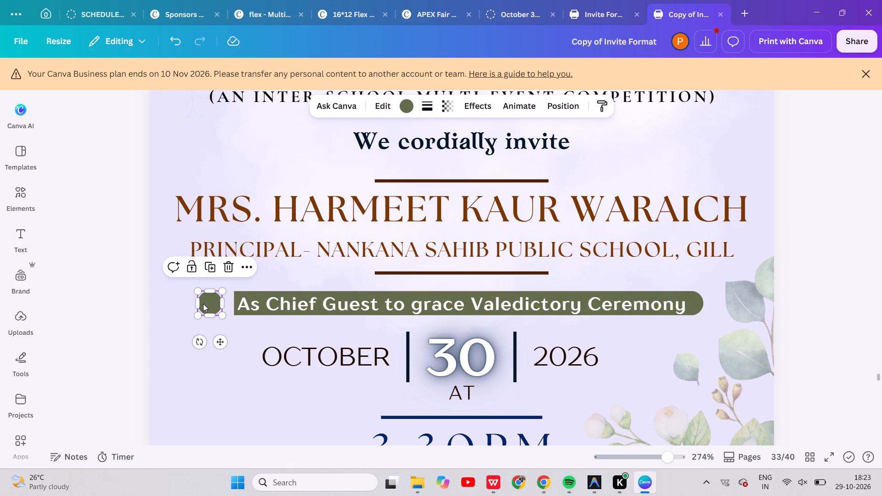
pyautogui.press('Right')
pyautogui.press('Right')
pyautogui.press('Right')
pyautogui.press('Right')
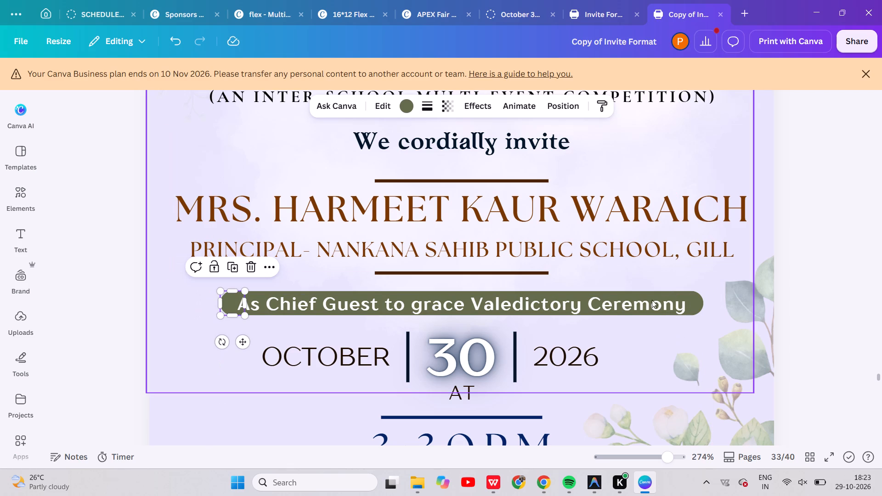
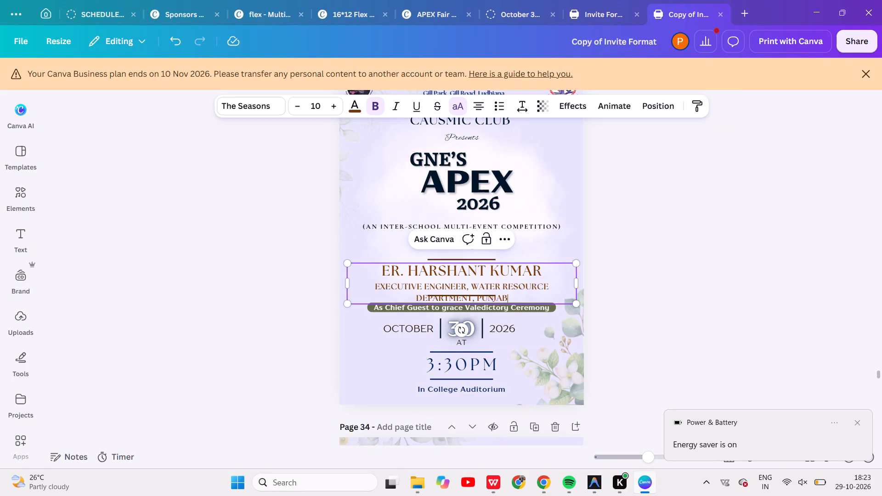
# Set the font size of the chief guest's two-line designation under the name on page 33 to 8.
pyautogui.click(451, 271)
pyautogui.click(449, 290)
pyautogui.click(616, 295)
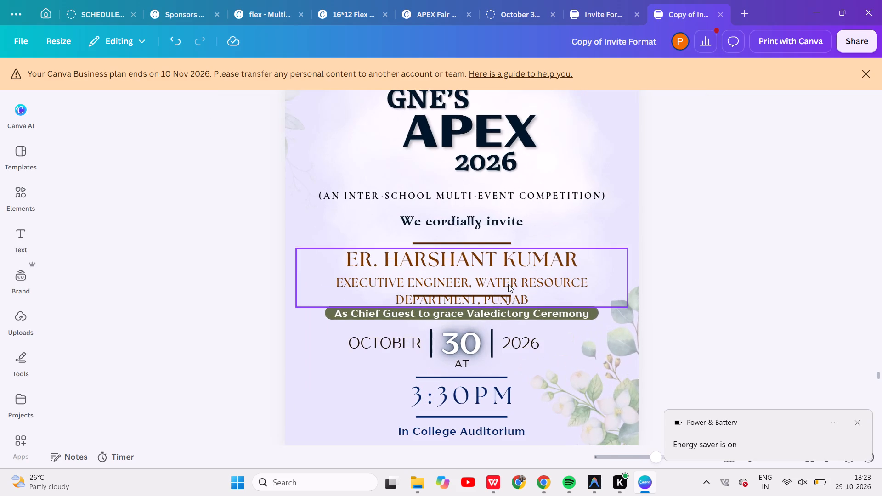
pyautogui.click(507, 282)
pyautogui.click(465, 273)
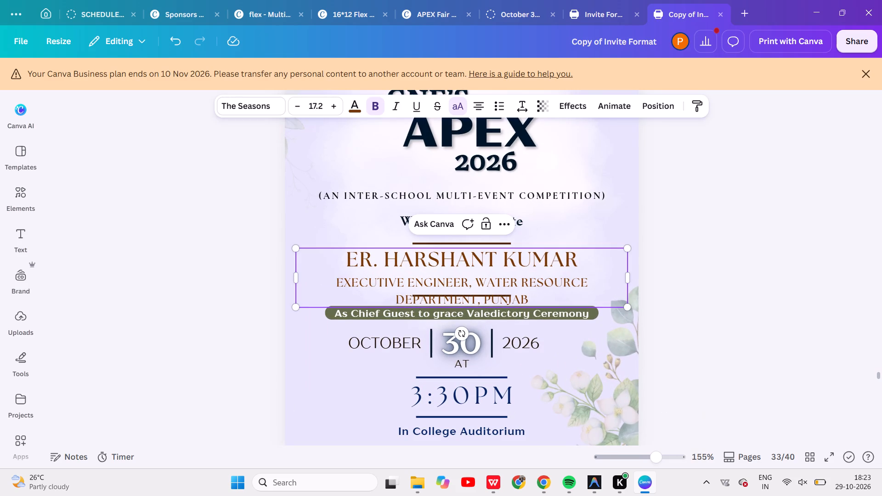
pyautogui.moveTo(332, 279); pyautogui.dragTo(533, 298)
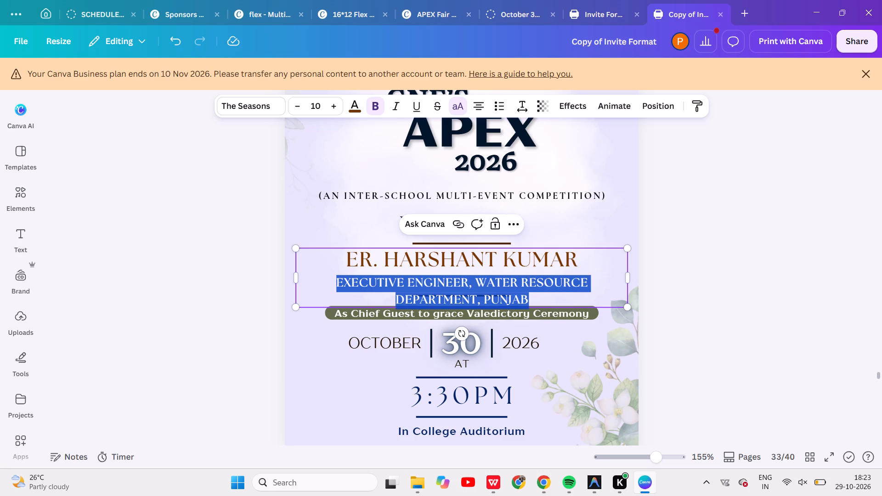
pyautogui.click(319, 113)
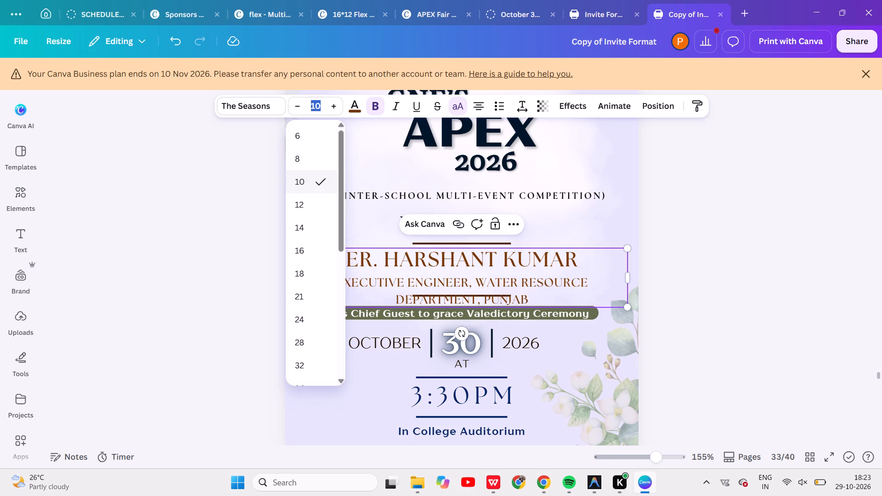
pyautogui.press('8')
pyautogui.press('Return')
pyautogui.click(665, 229)
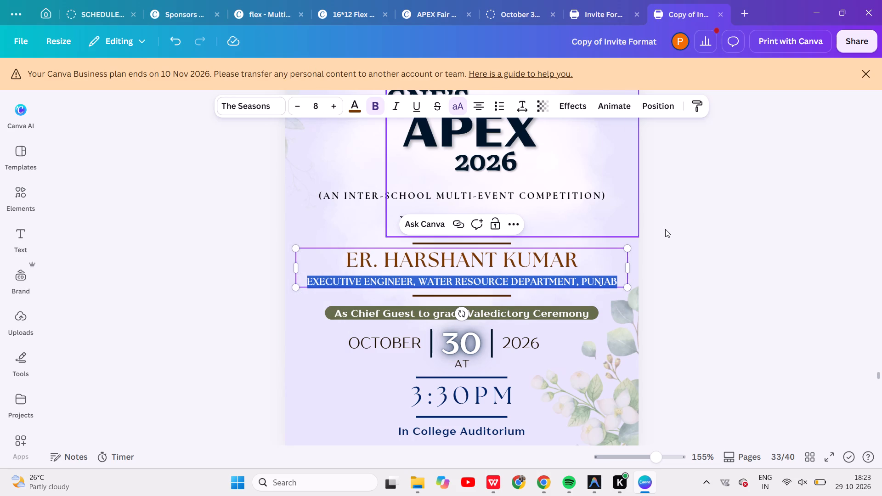
# Nudge the chief guest's name and designation text block slightly down between the two brown divider lines.
pyautogui.hscroll(-1, 665, 229)
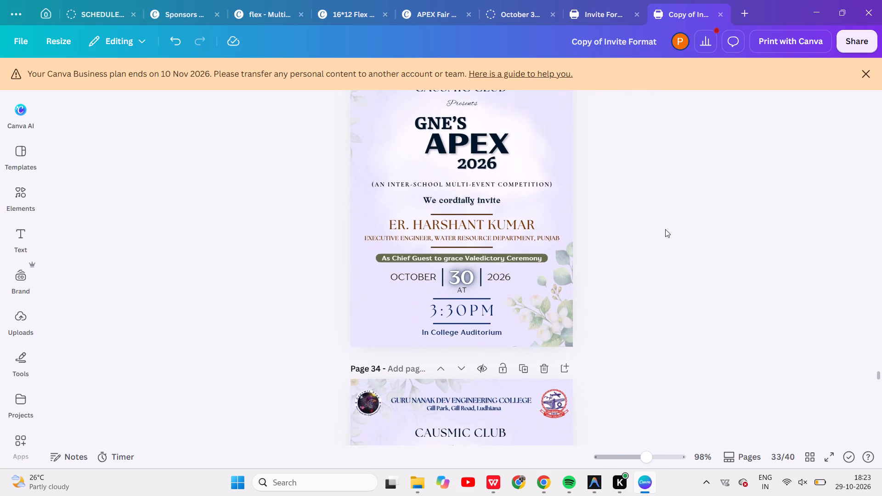
pyautogui.click(487, 231)
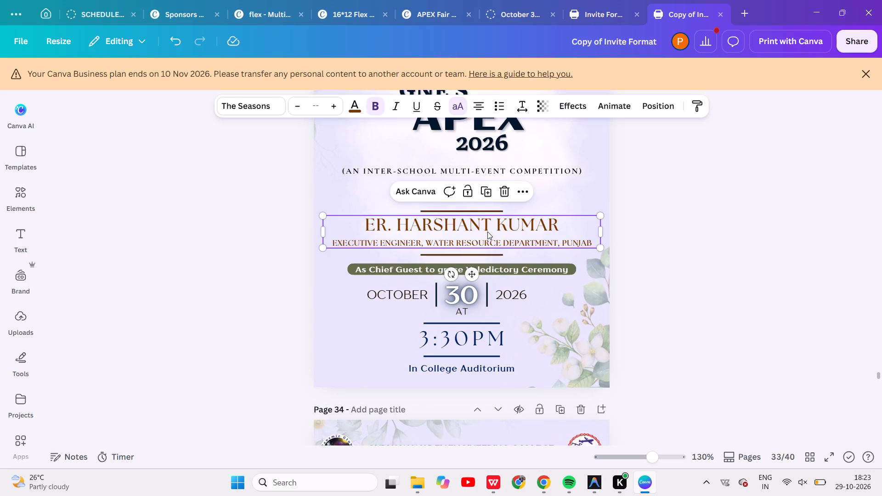
pyautogui.press('Down')
pyautogui.press('Up')
pyautogui.press('Down')
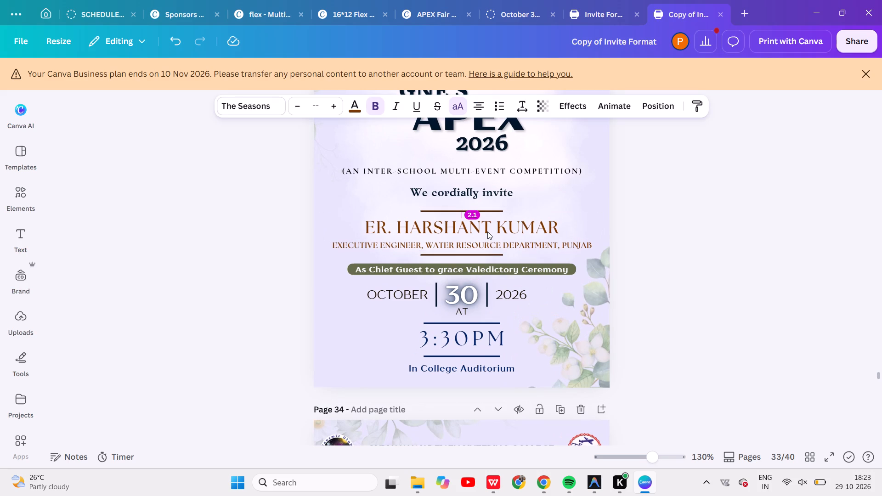
pyautogui.click(664, 224)
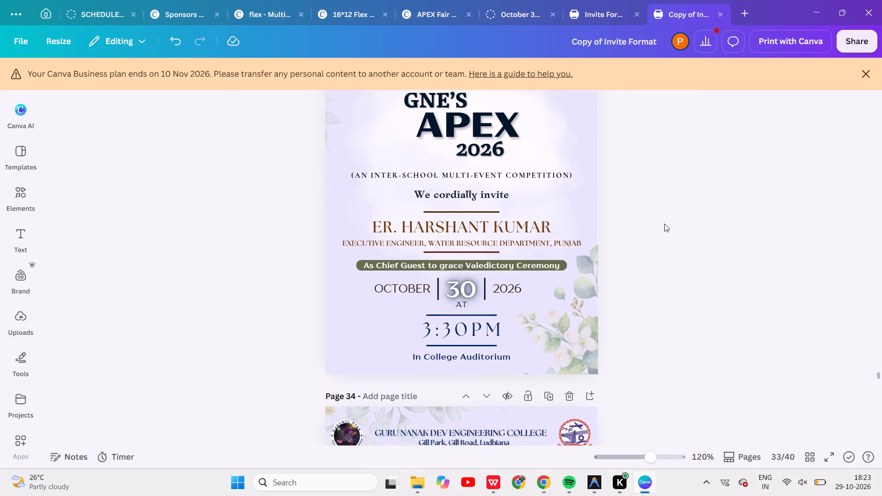
# Open the position settings of the brown divider line above the chief guest's name on page 33.
pyautogui.scroll(1, 664, 224)
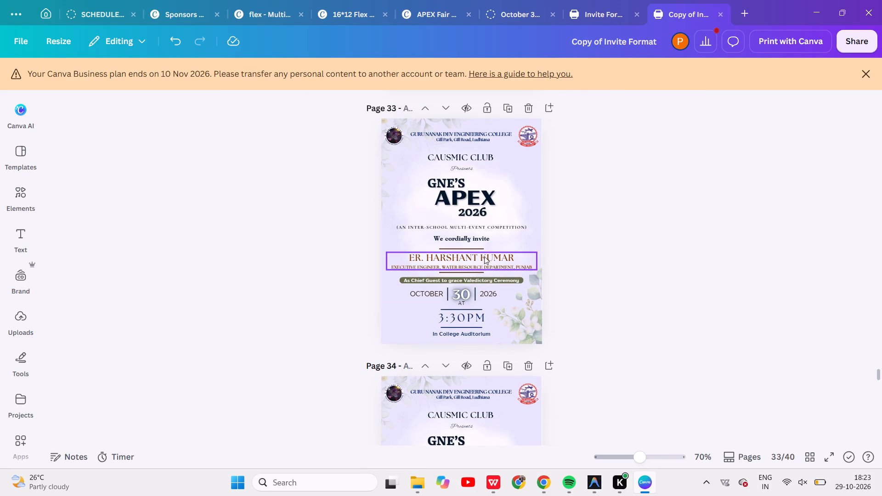
pyautogui.click(475, 248)
pyautogui.click(568, 106)
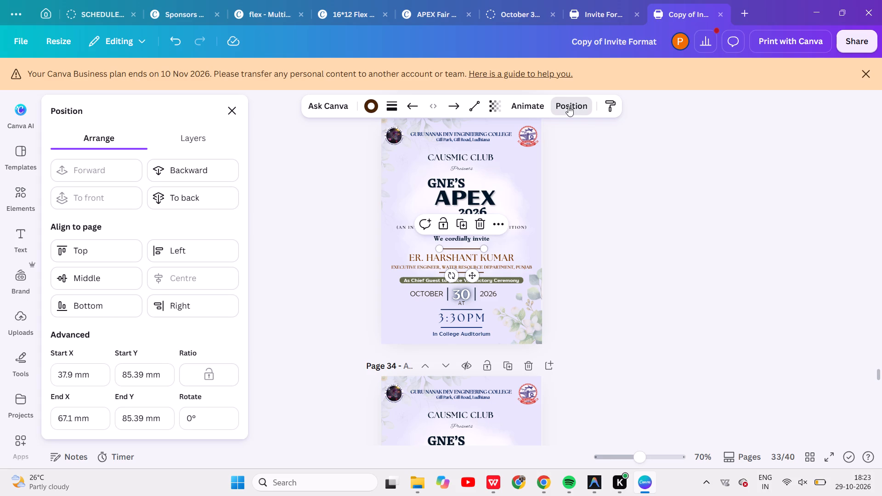
# Open the design's download settings to export the chief guest invitation as a PNG.
pyautogui.click(855, 41)
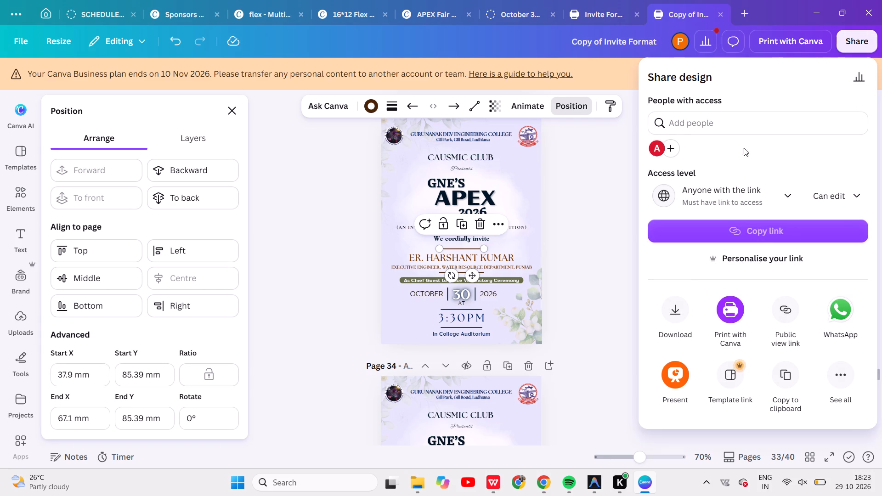
pyautogui.click(686, 321)
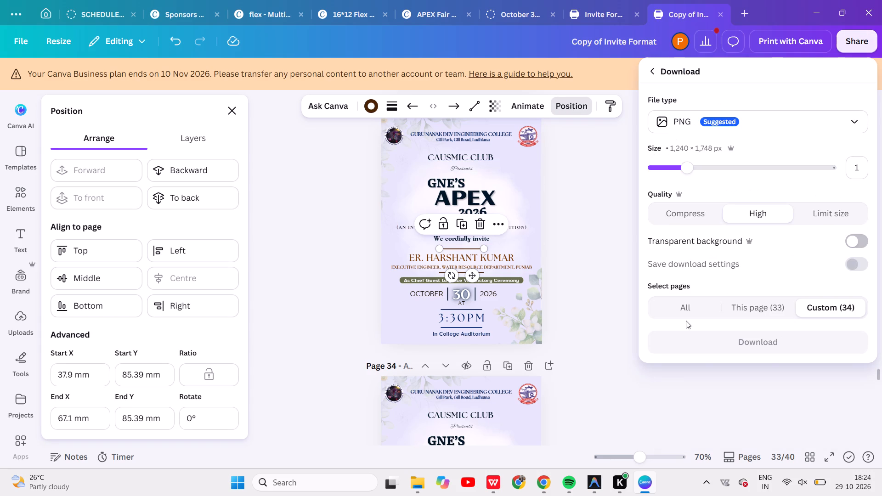
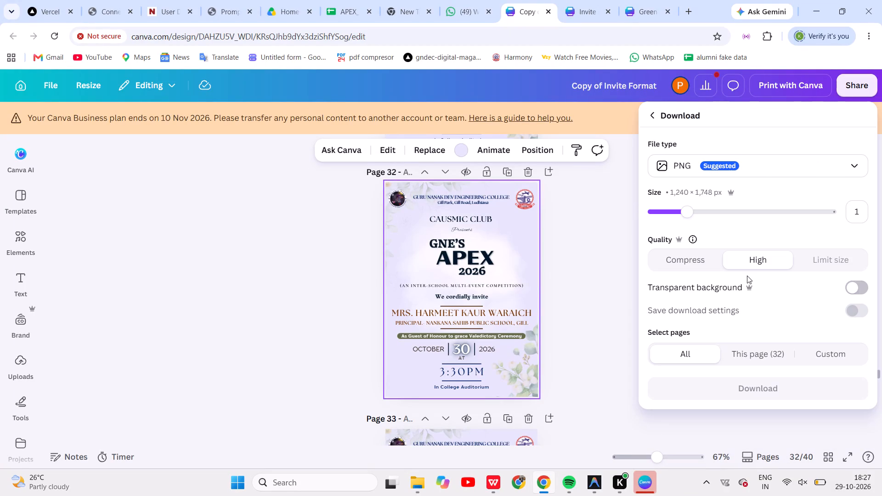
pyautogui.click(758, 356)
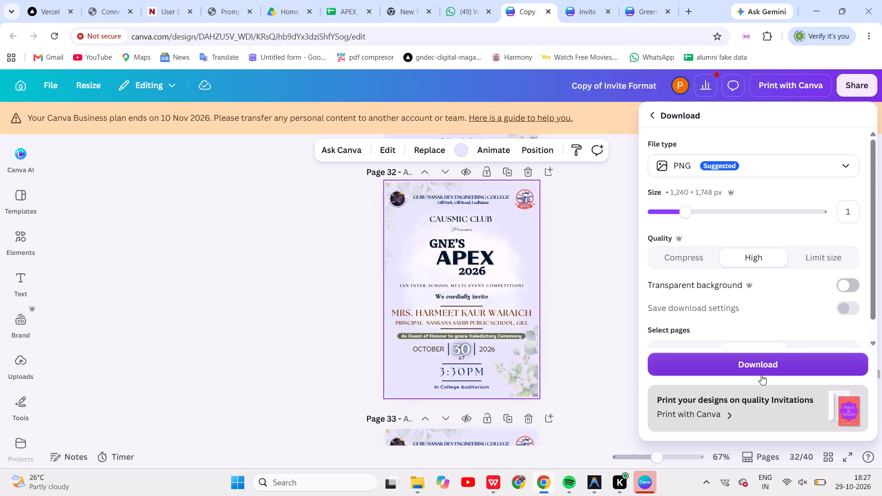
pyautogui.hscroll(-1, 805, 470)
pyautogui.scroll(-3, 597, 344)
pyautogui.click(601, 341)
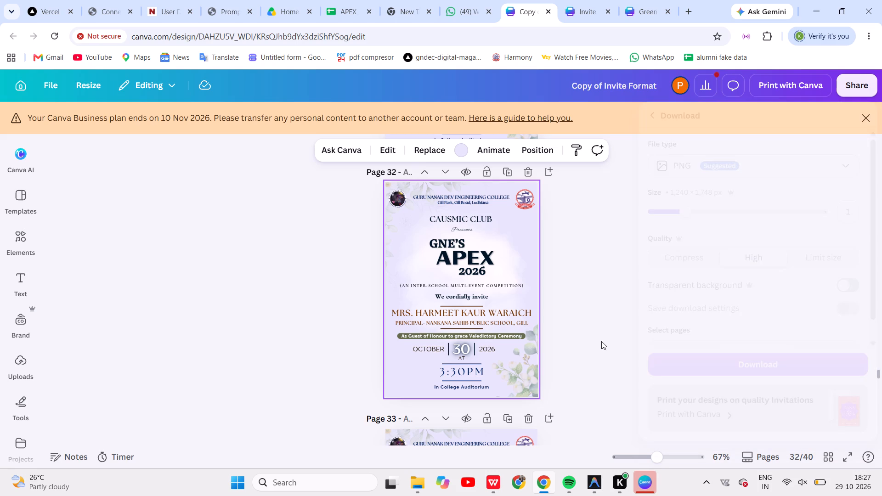
# Set up a PNG download limited to page 33, the Chief Guest invitation for the Valedictory Ceremony.
pyautogui.scroll(-5, 601, 341)
pyautogui.scroll(1, 601, 341)
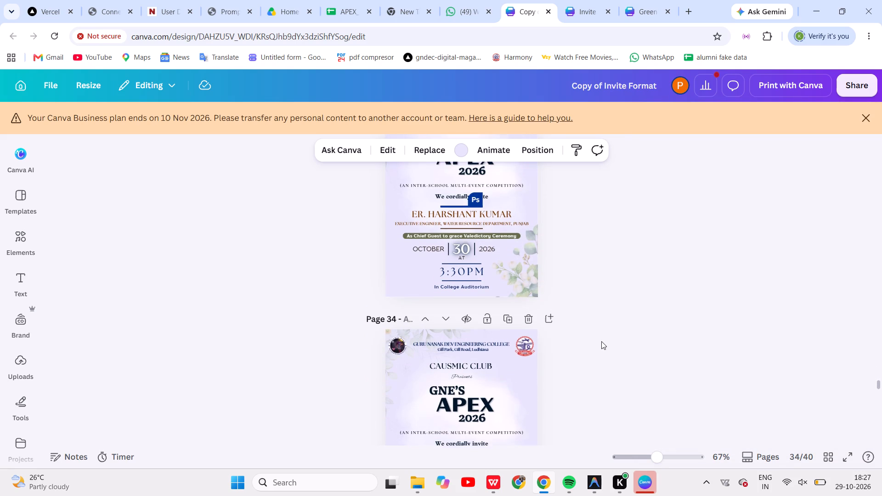
pyautogui.scroll(1, 601, 341)
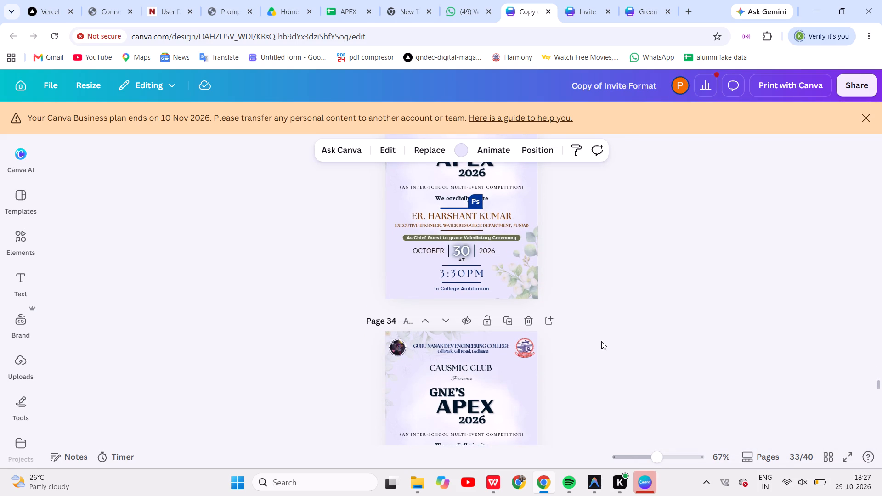
pyautogui.scroll(1, 601, 341)
pyautogui.rightClick(601, 341)
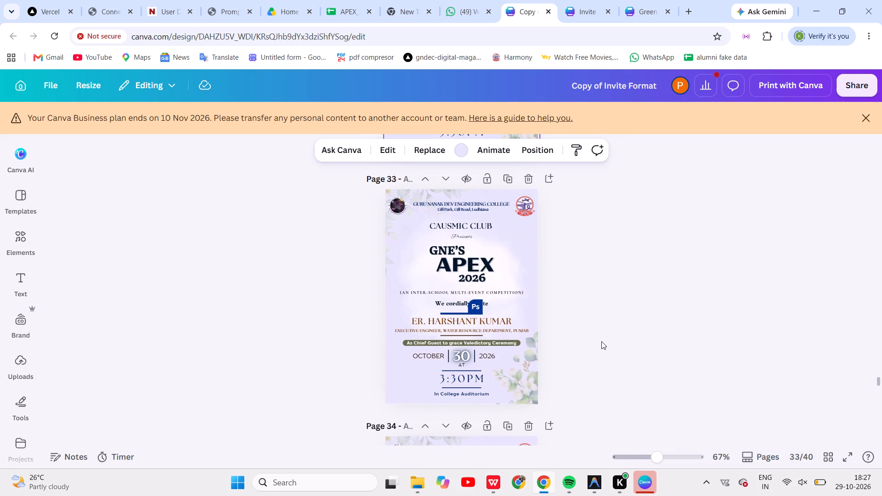
pyautogui.click(842, 169)
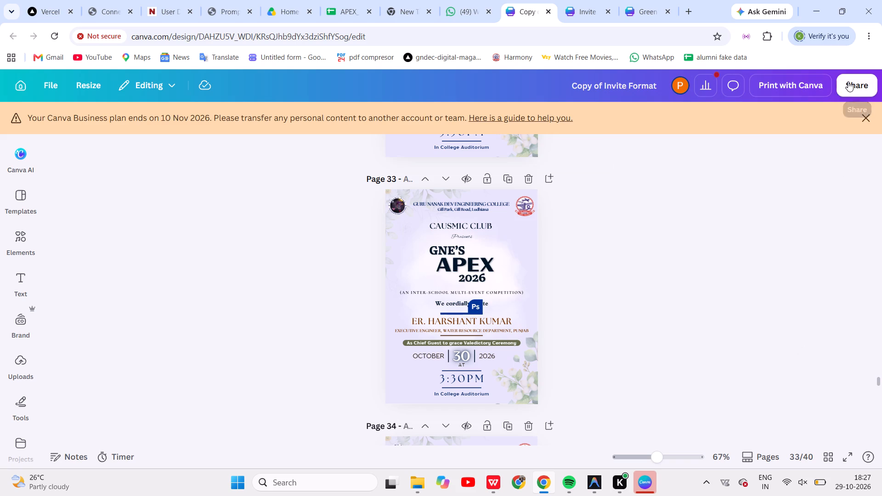
pyautogui.click(848, 81)
pyautogui.click(684, 349)
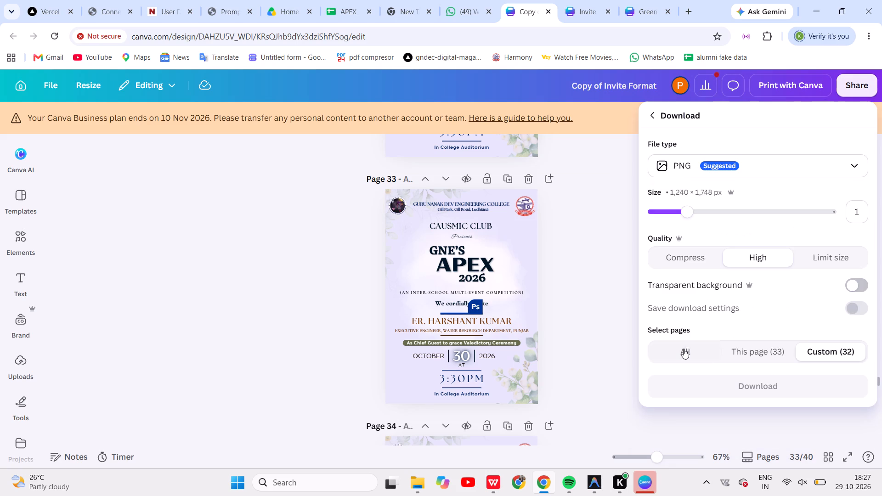
pyautogui.click(751, 350)
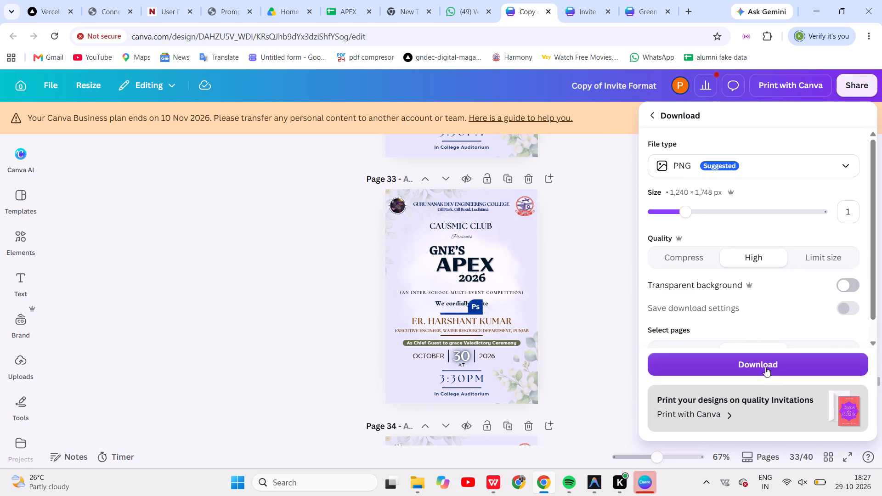